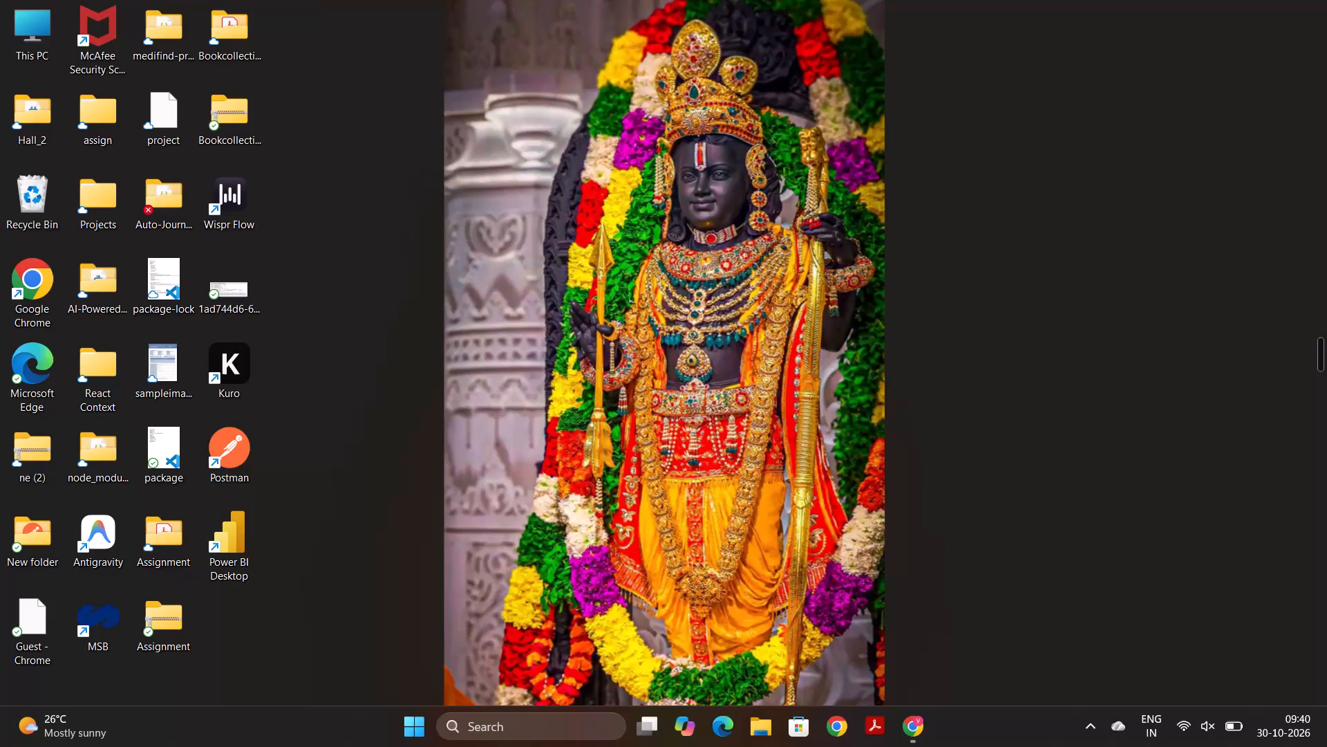
Search the computer for "power" and launch Power BI Desktop.
left_click(496, 721)
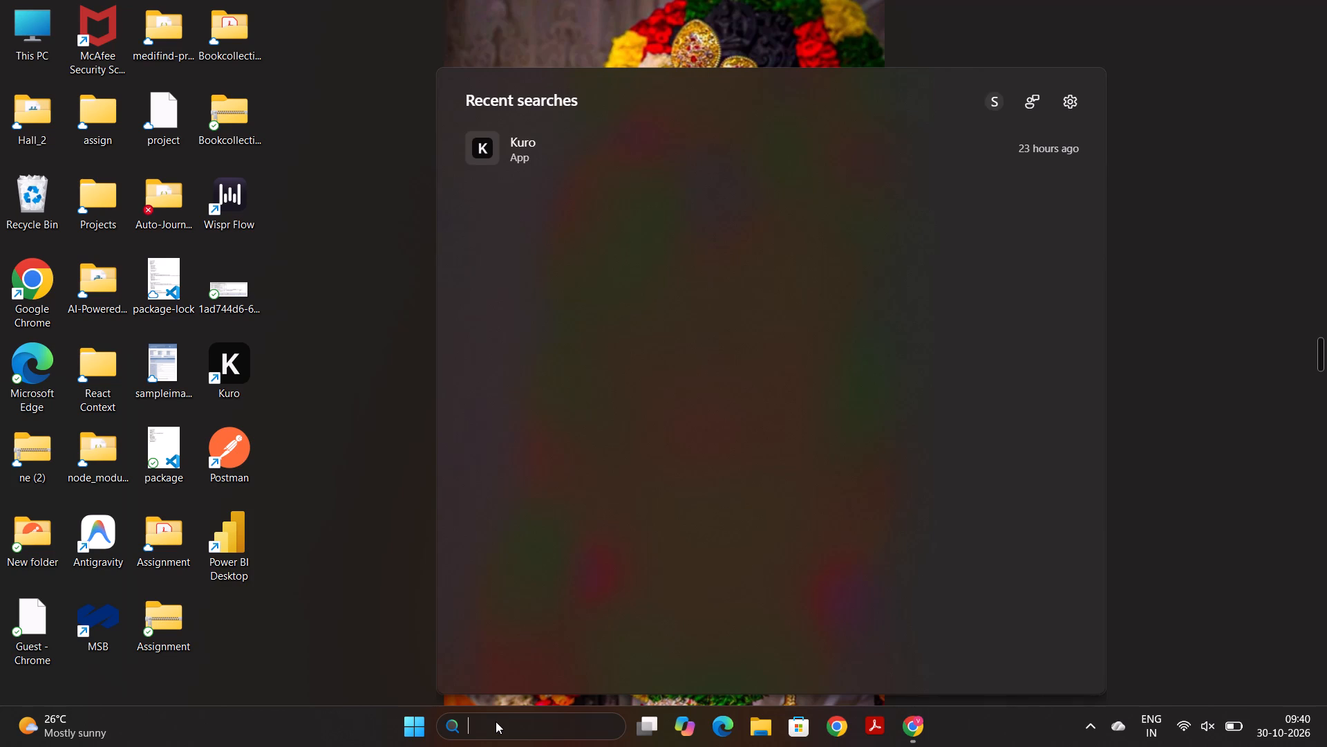
type("poert")
key("BackSpace")
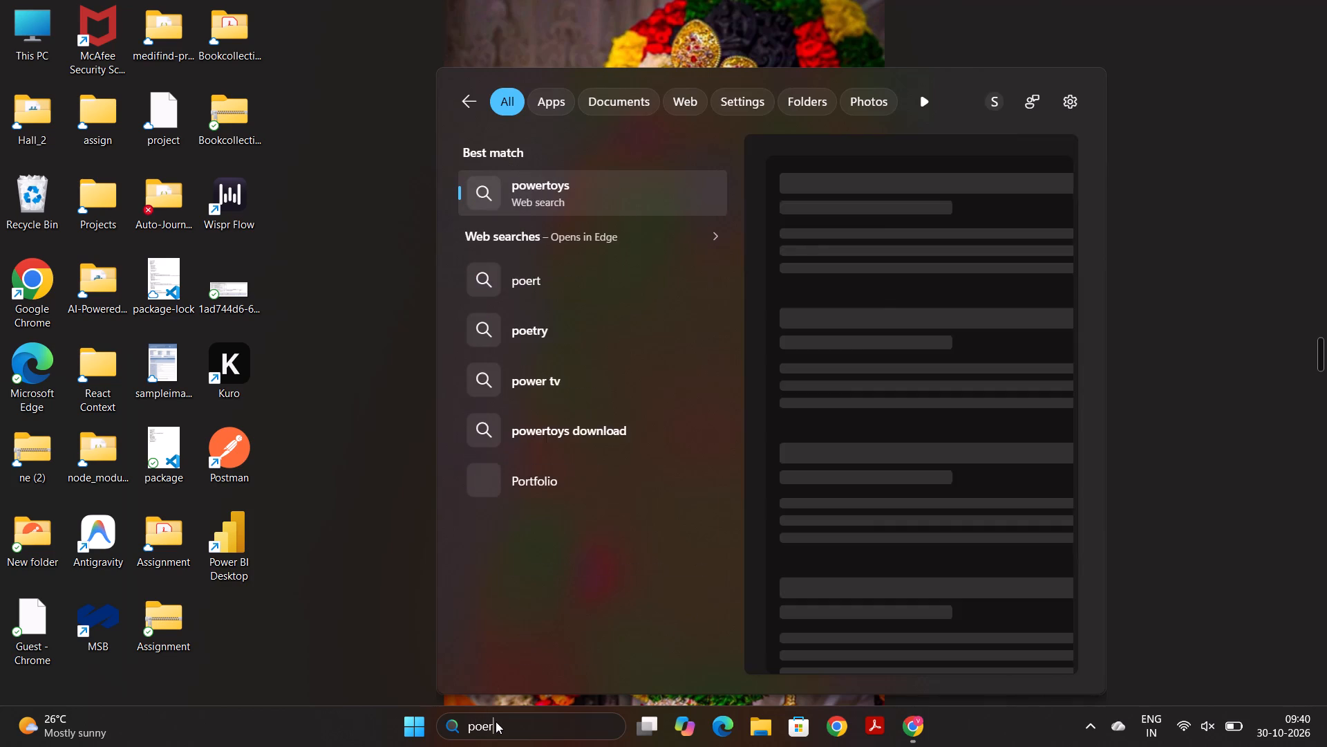
key("BackSpace")
key("BackSpace")
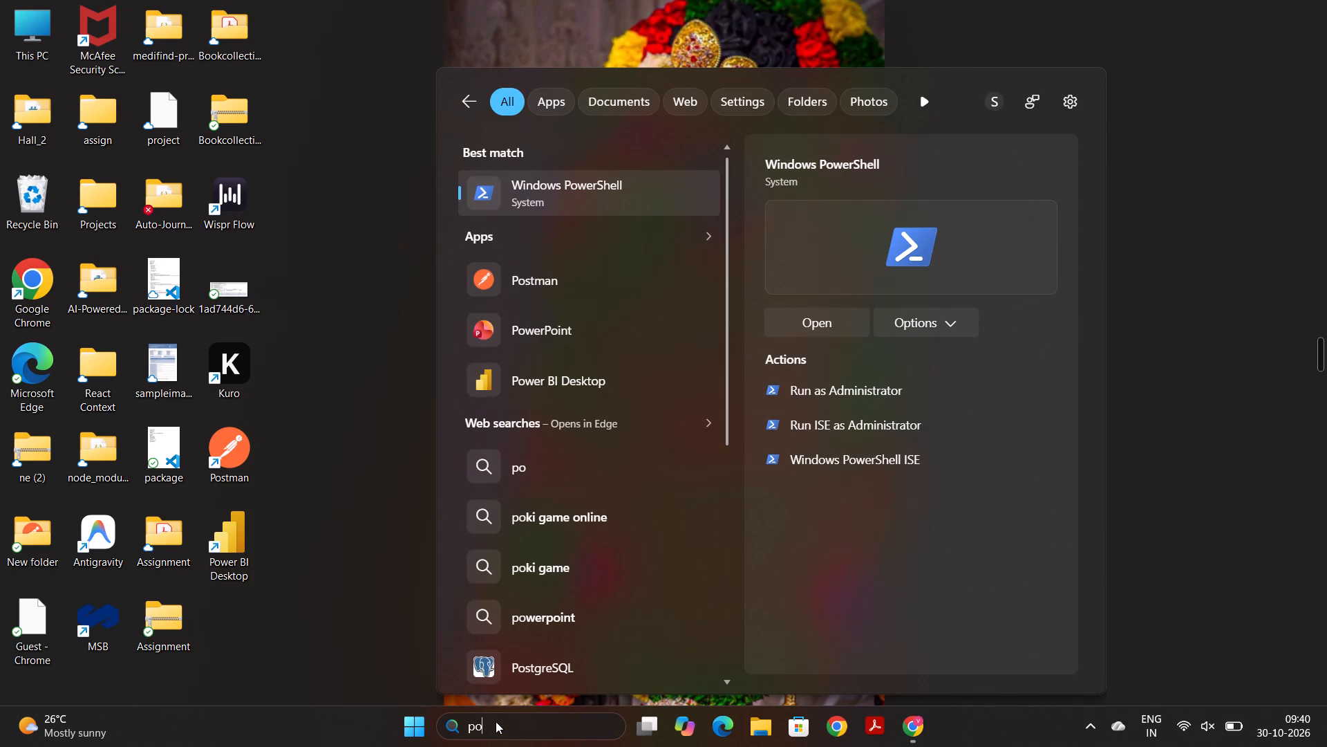
type("wer")
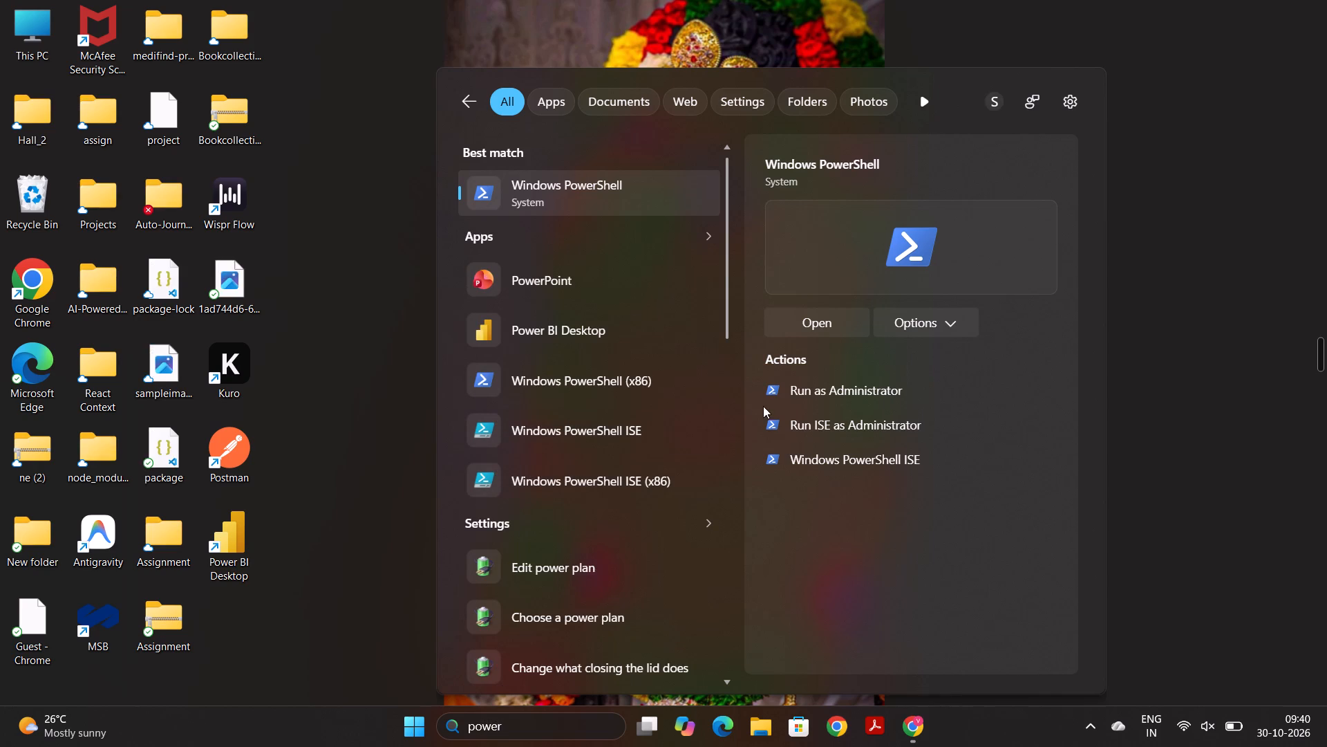
left_click(561, 338)
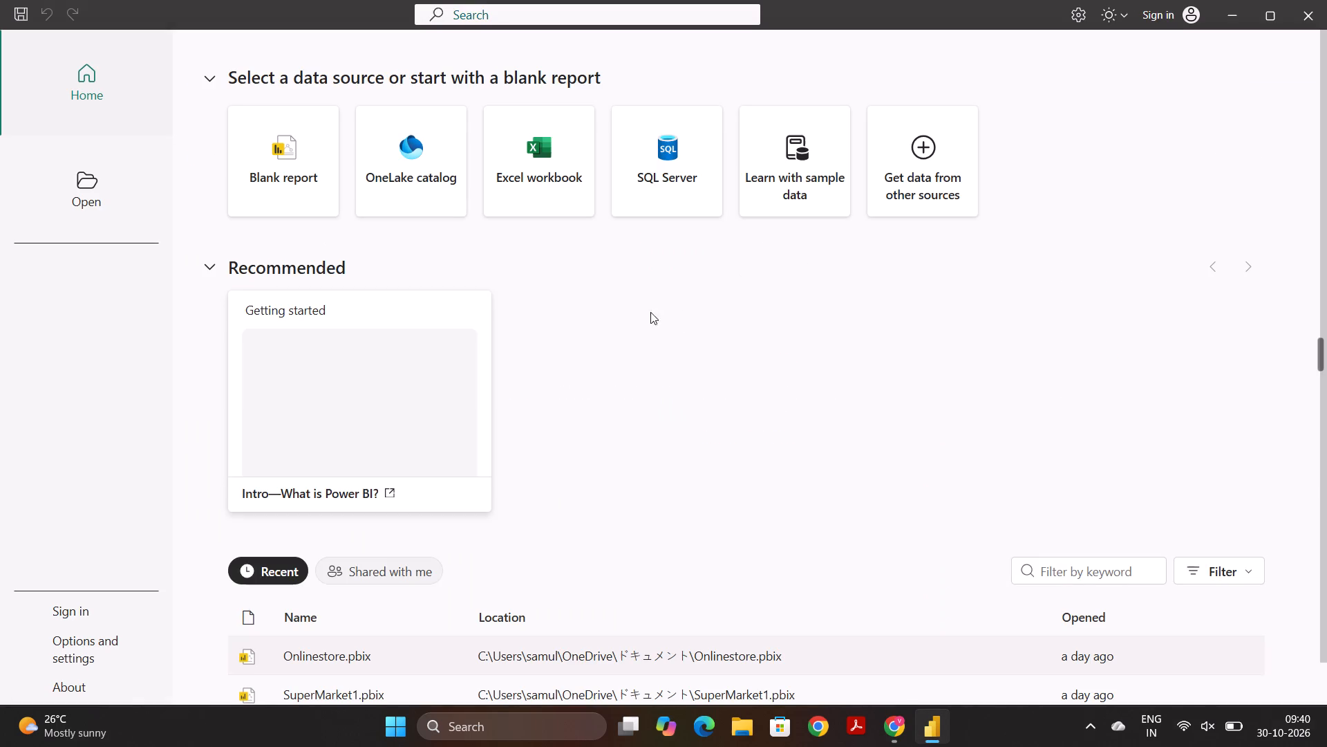
Open the recent report Onlinestore.pbix.
left_click(352, 652)
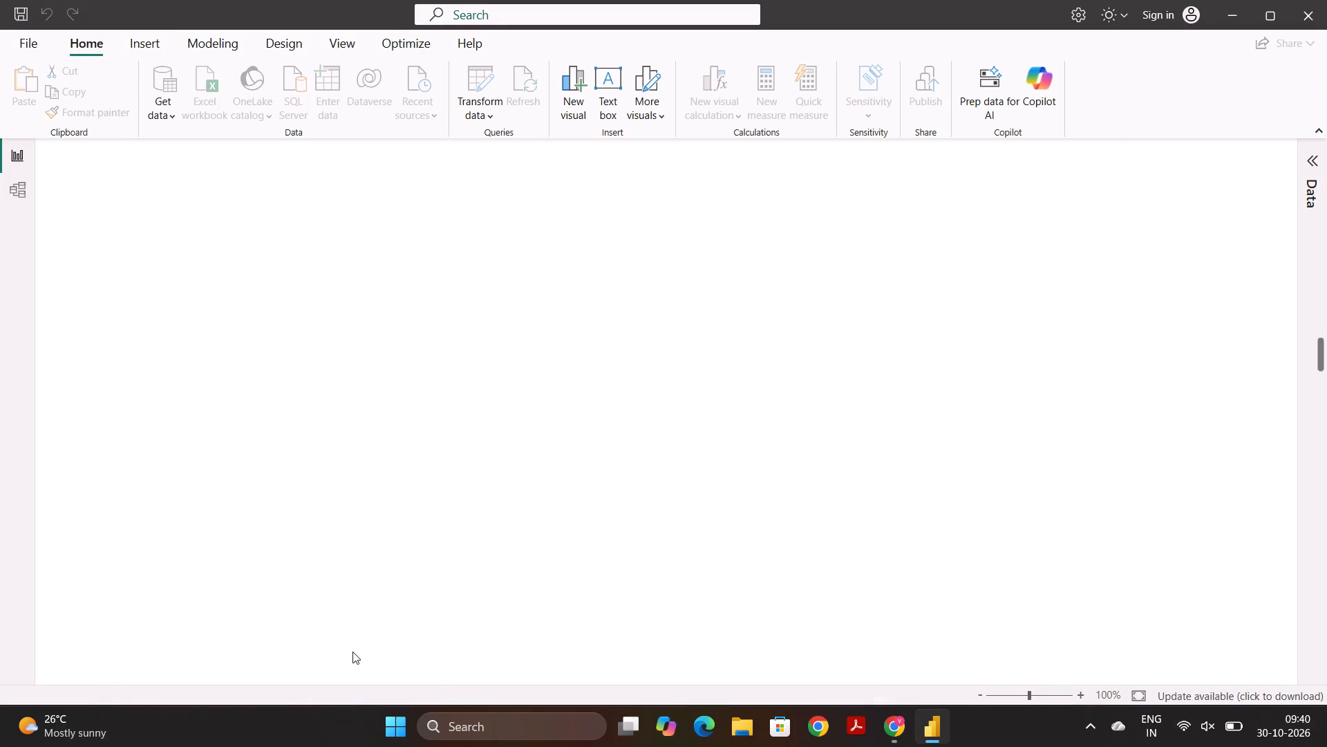
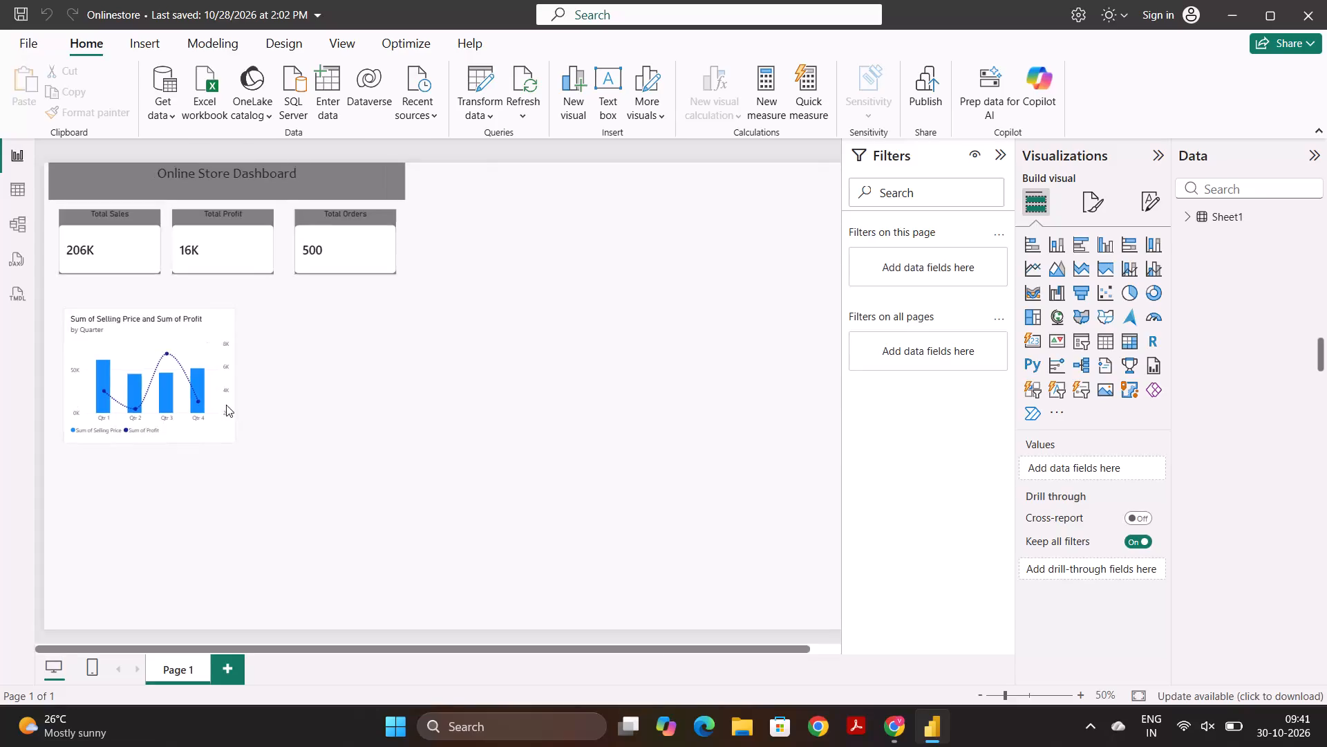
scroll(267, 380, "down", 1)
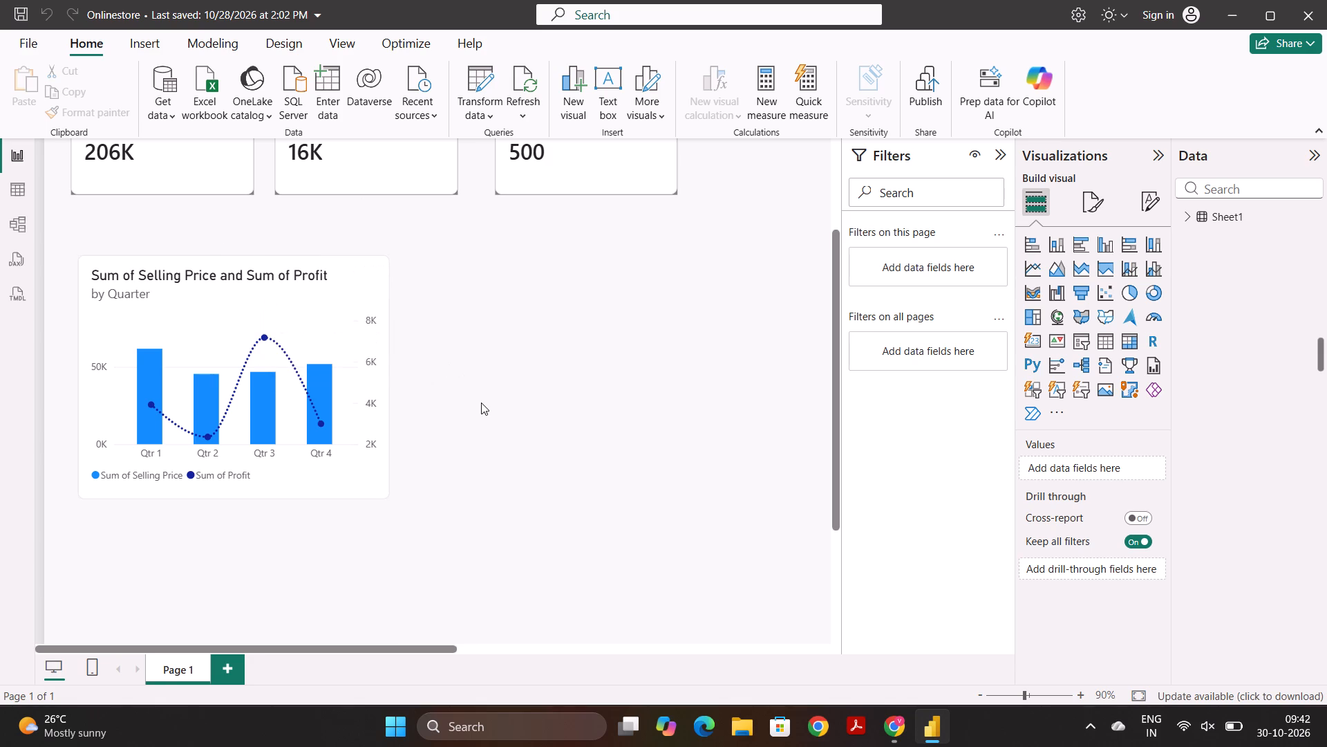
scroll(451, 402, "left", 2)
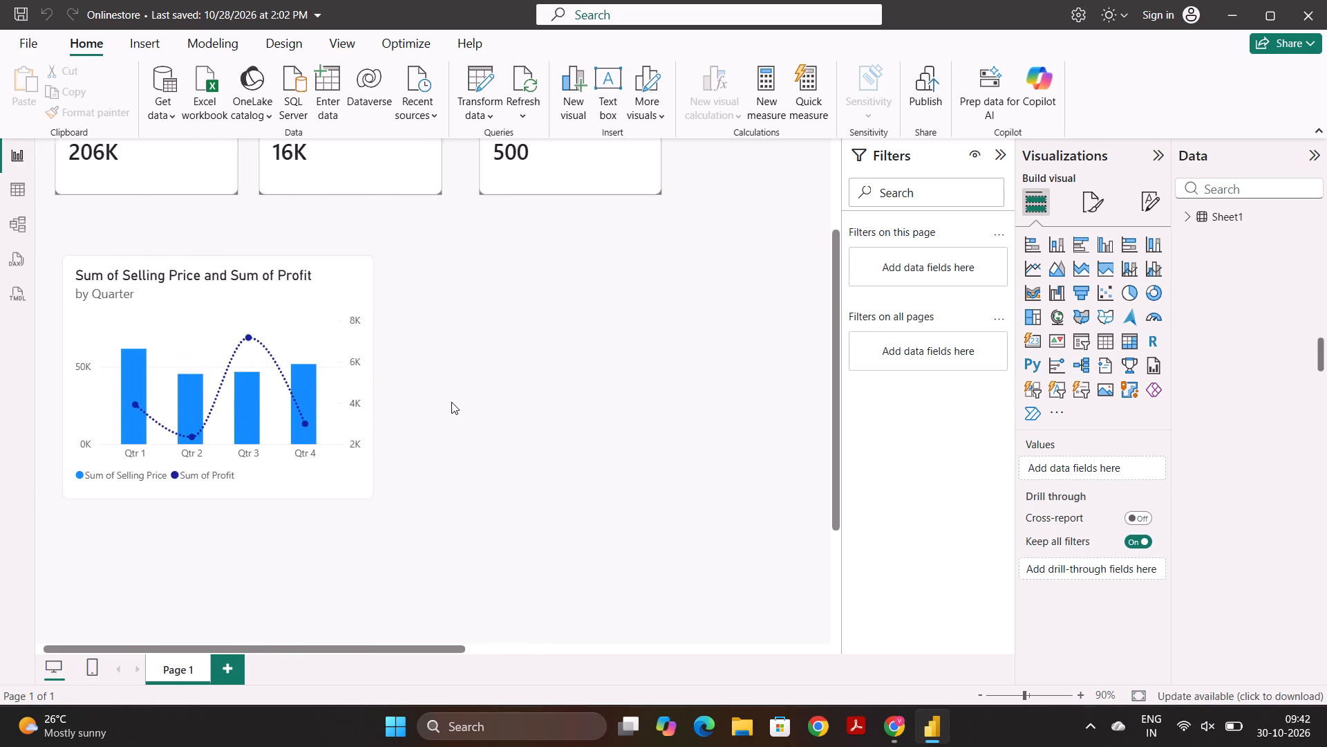
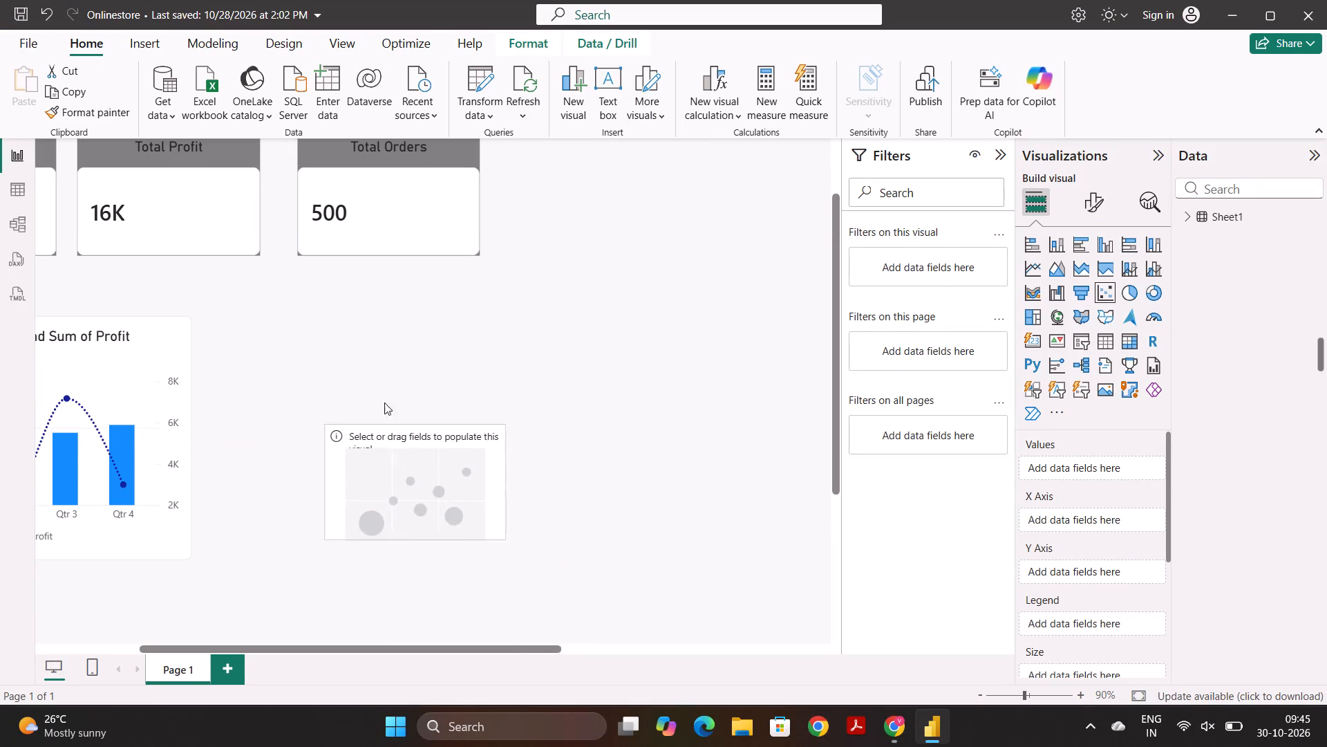
Place the empty scatter chart below the Total Orders card and extend its top edge to align with the neighbouring profit chart's top.
left_click_drag(384, 403, 377, 389)
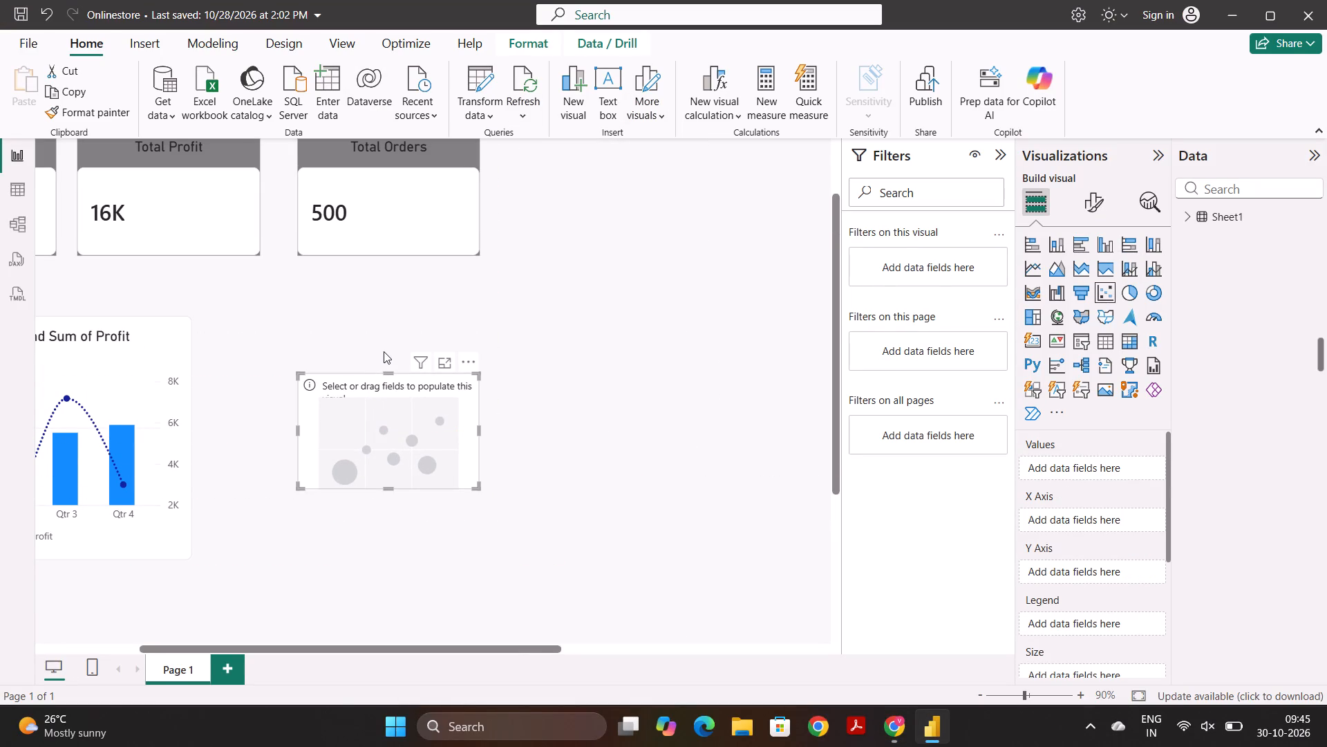
left_click_drag(390, 372, 380, 309)
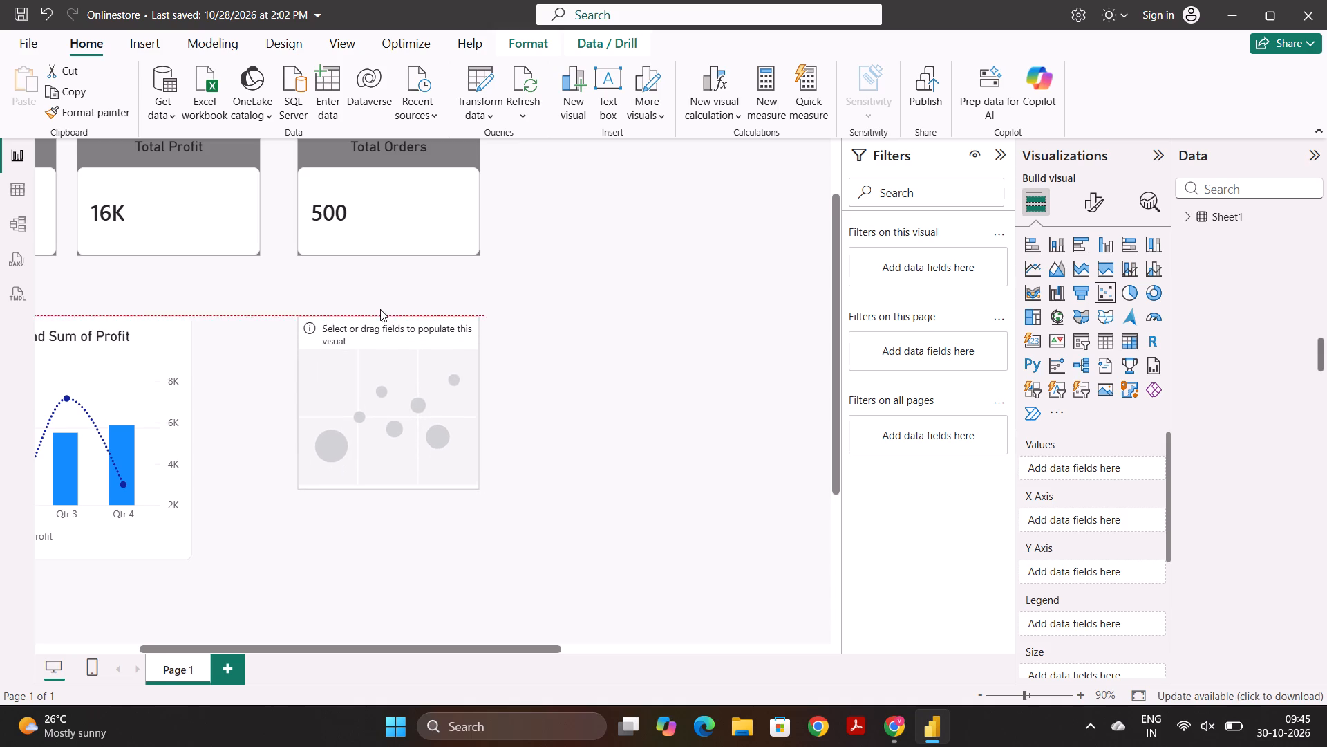
Resize the empty scatter chart beneath the Total Orders card, lowering its top edge slightly and making it taller and a little wider.
left_click_drag(380, 309, 384, 325)
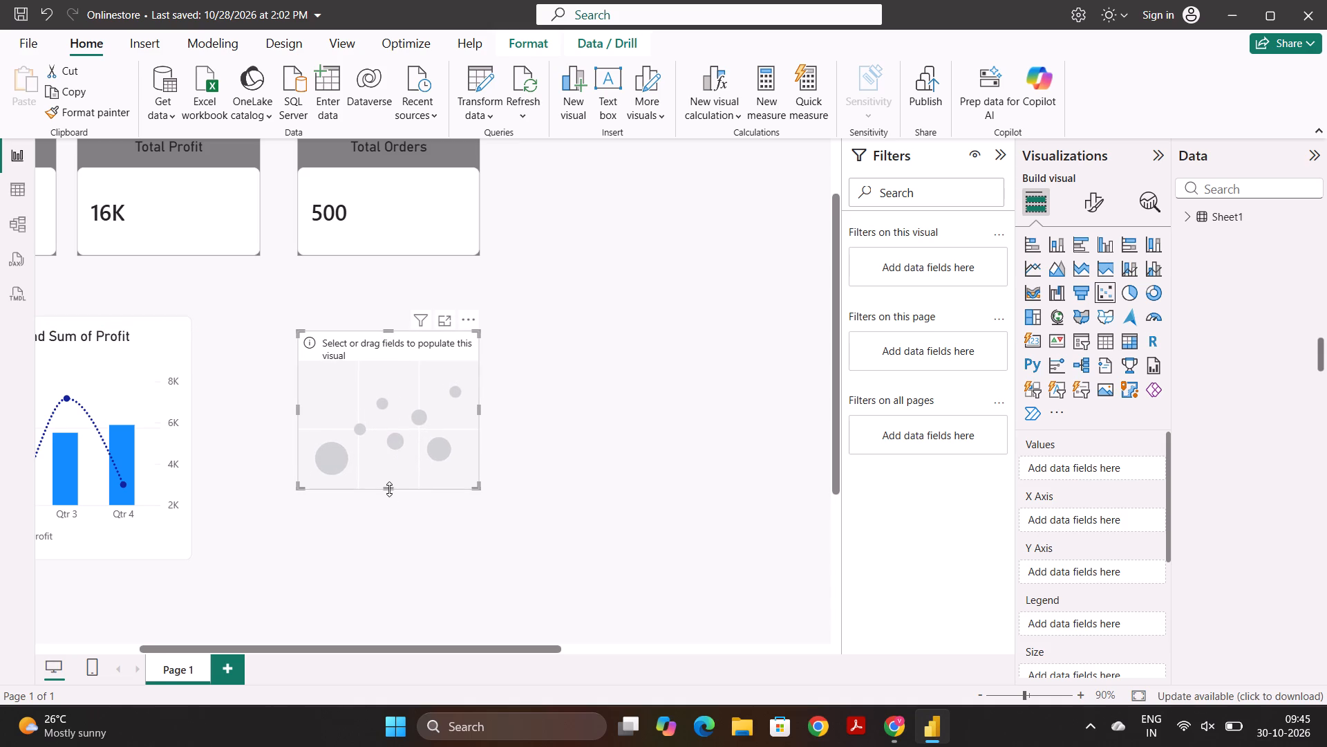
left_click_drag(388, 488, 395, 527)
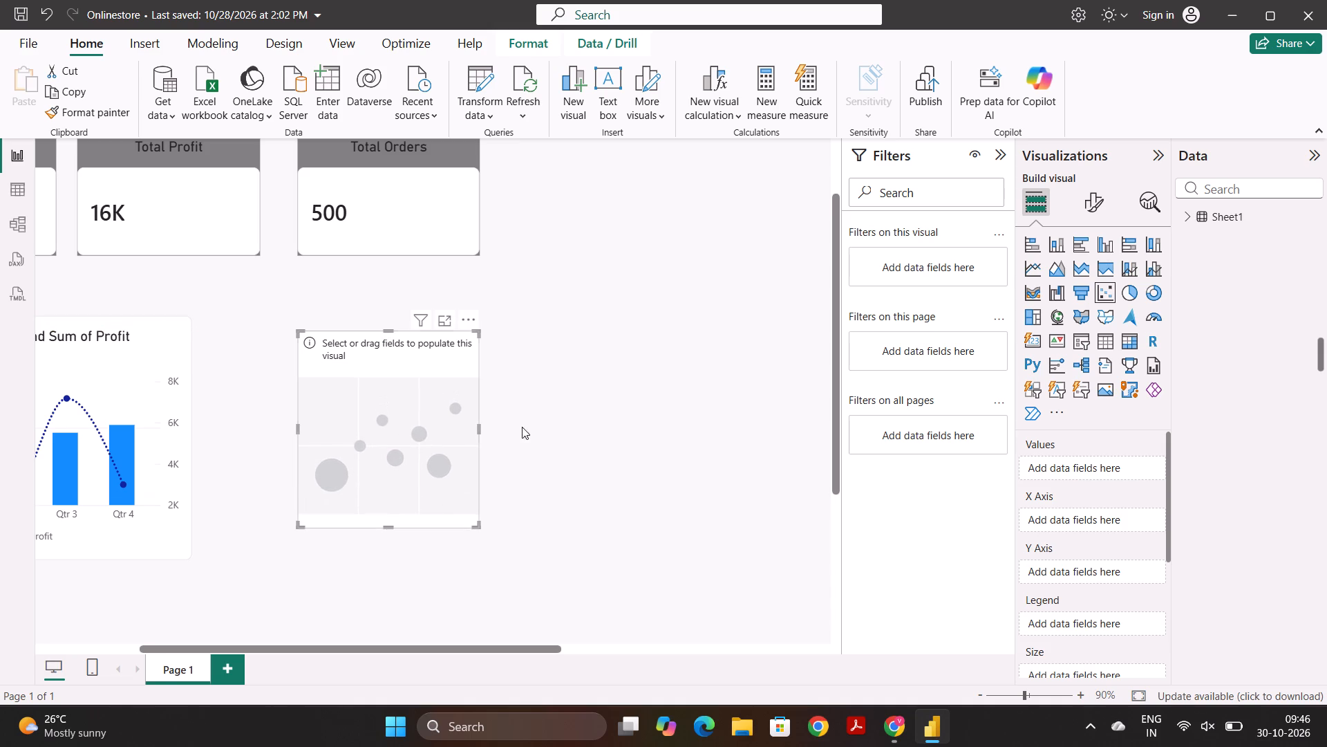
left_click_drag(478, 425, 489, 425)
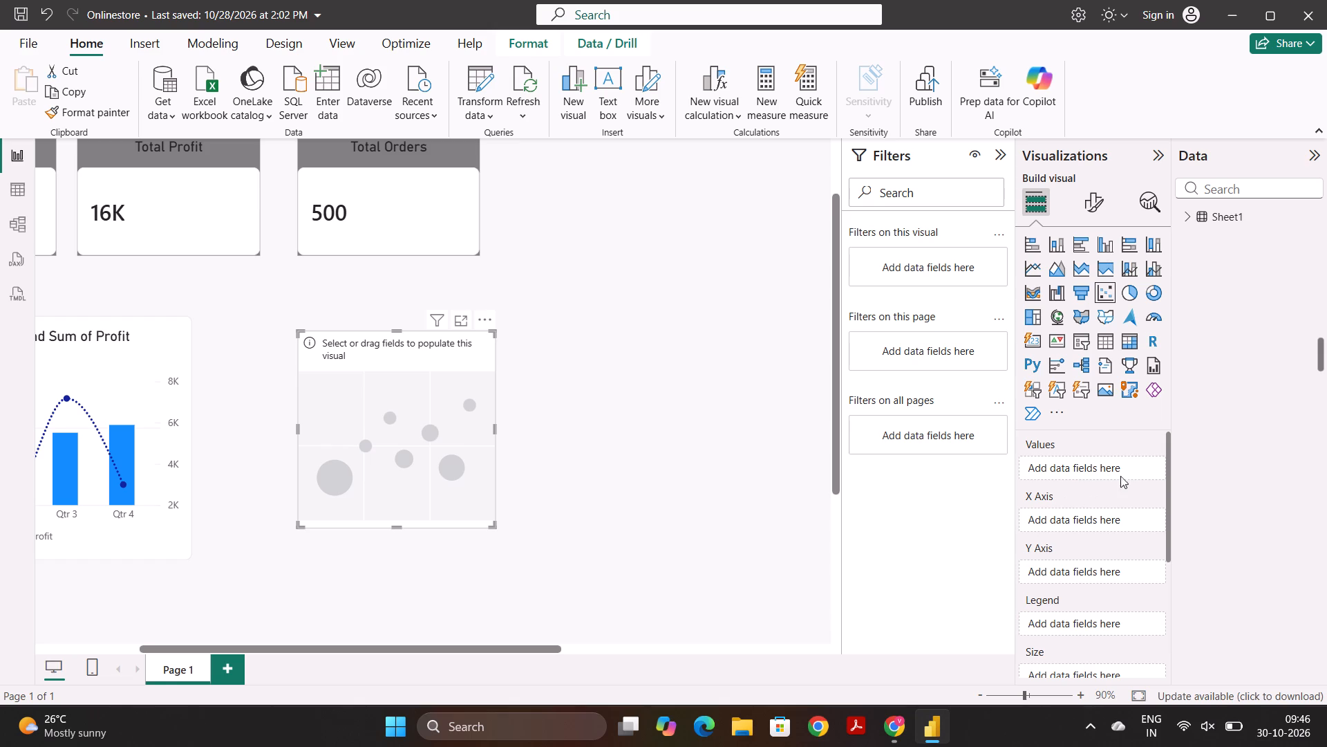
Populate the scatter chart with Payment Mode from Sheet1 as Values and the count of Order ID on the Y Axis.
left_click(1186, 221)
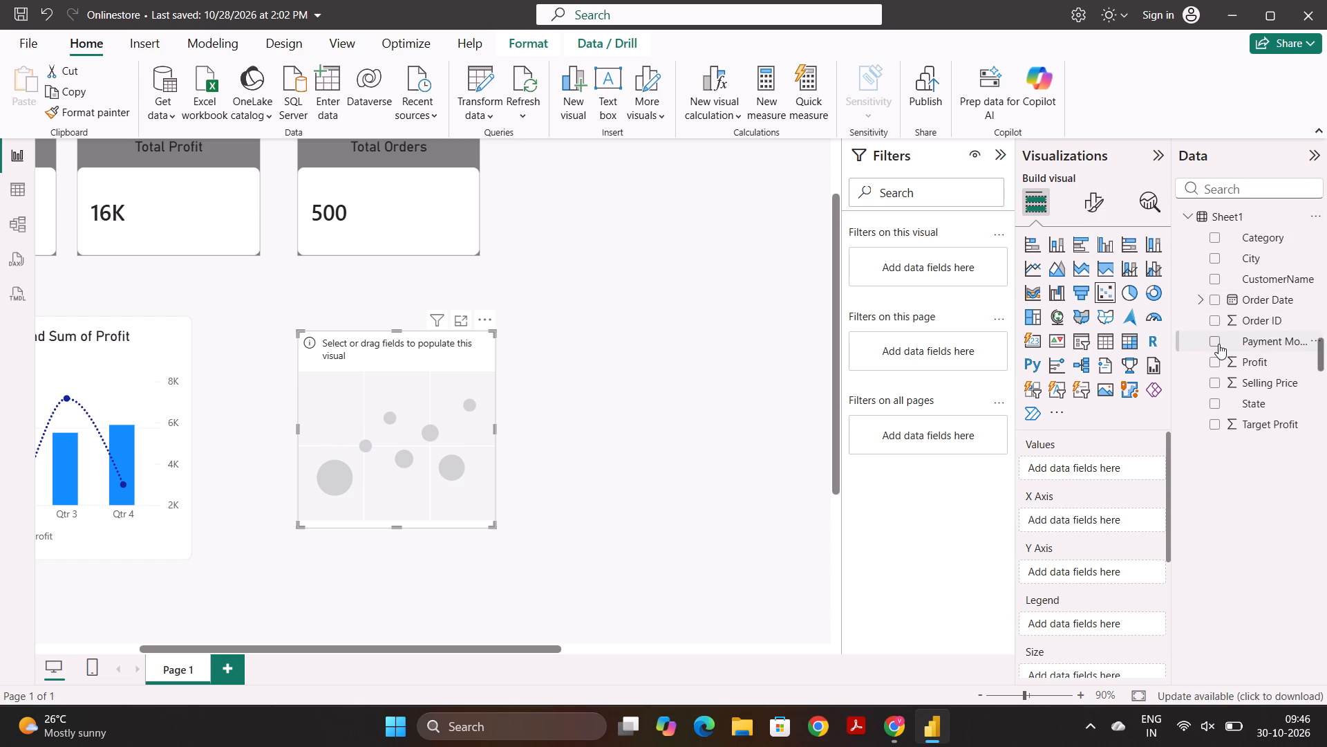
left_click(1218, 344)
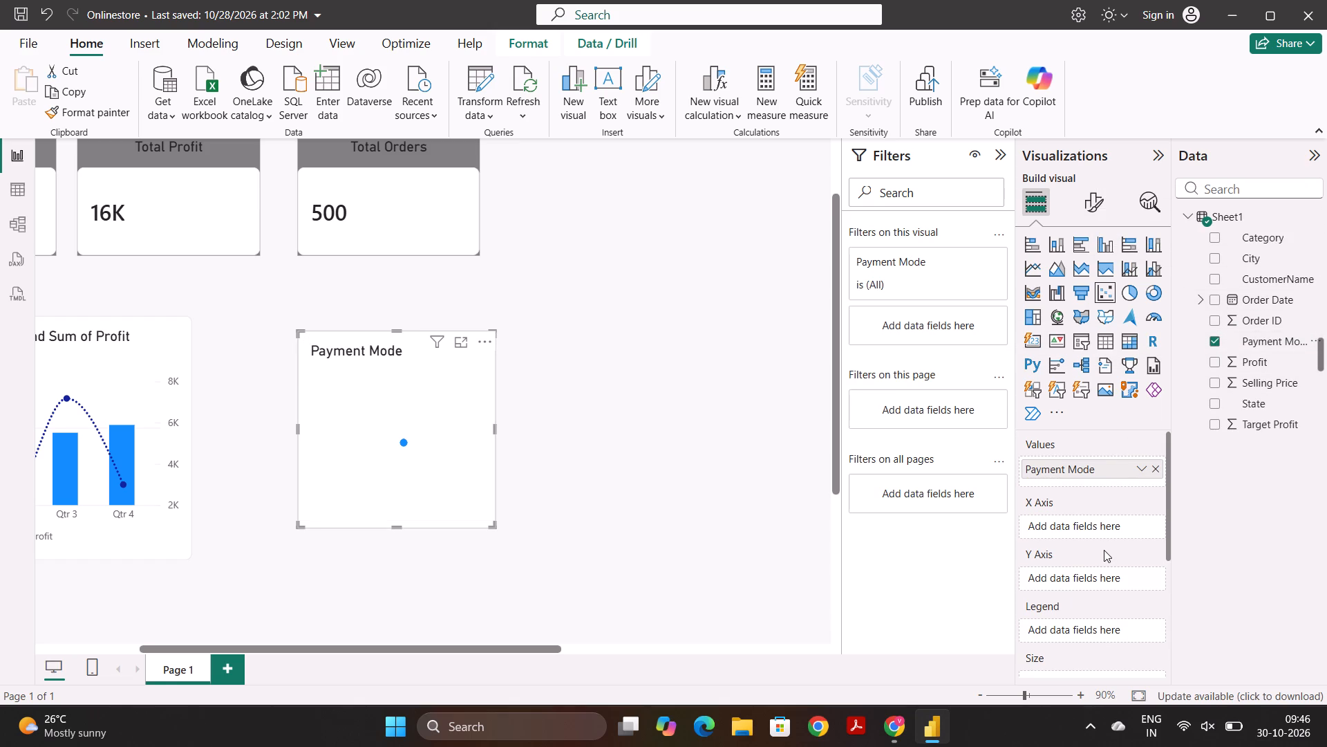
left_click(1093, 532)
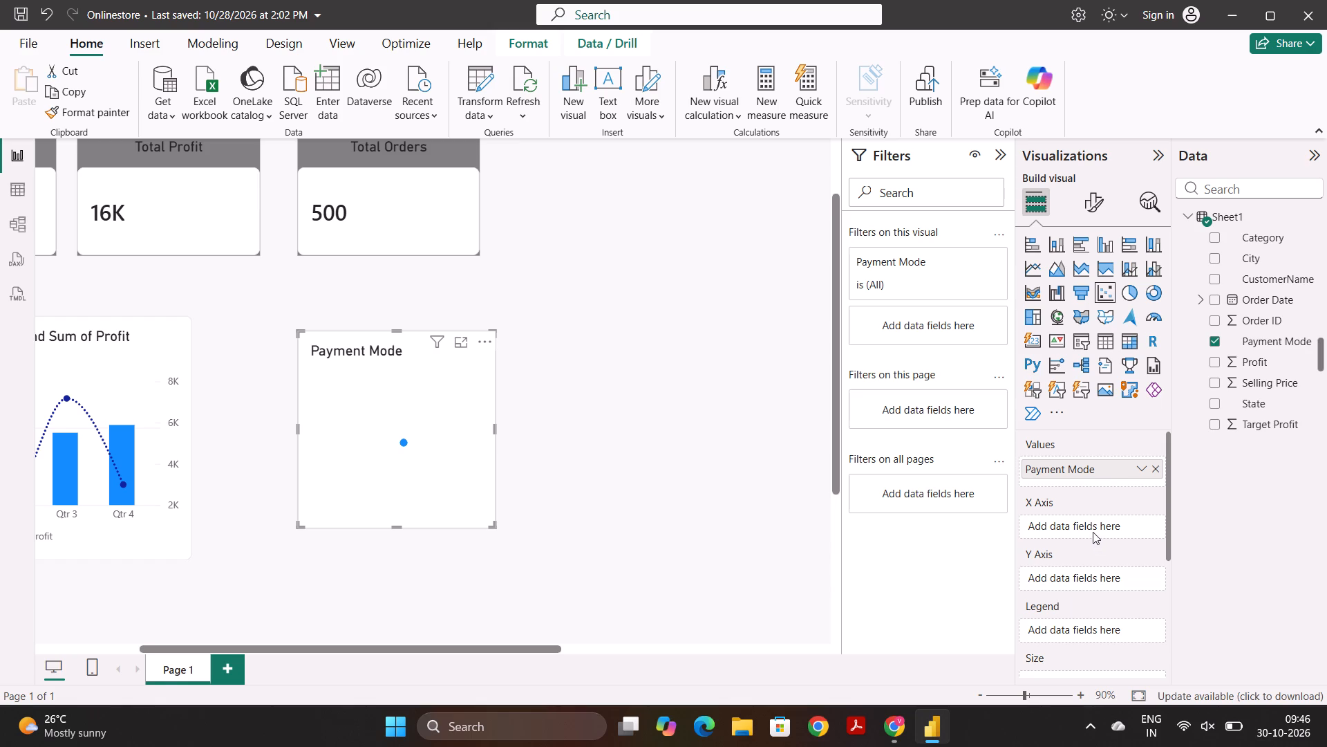
left_click(1092, 529)
left_click_drag(1249, 312, 1101, 525)
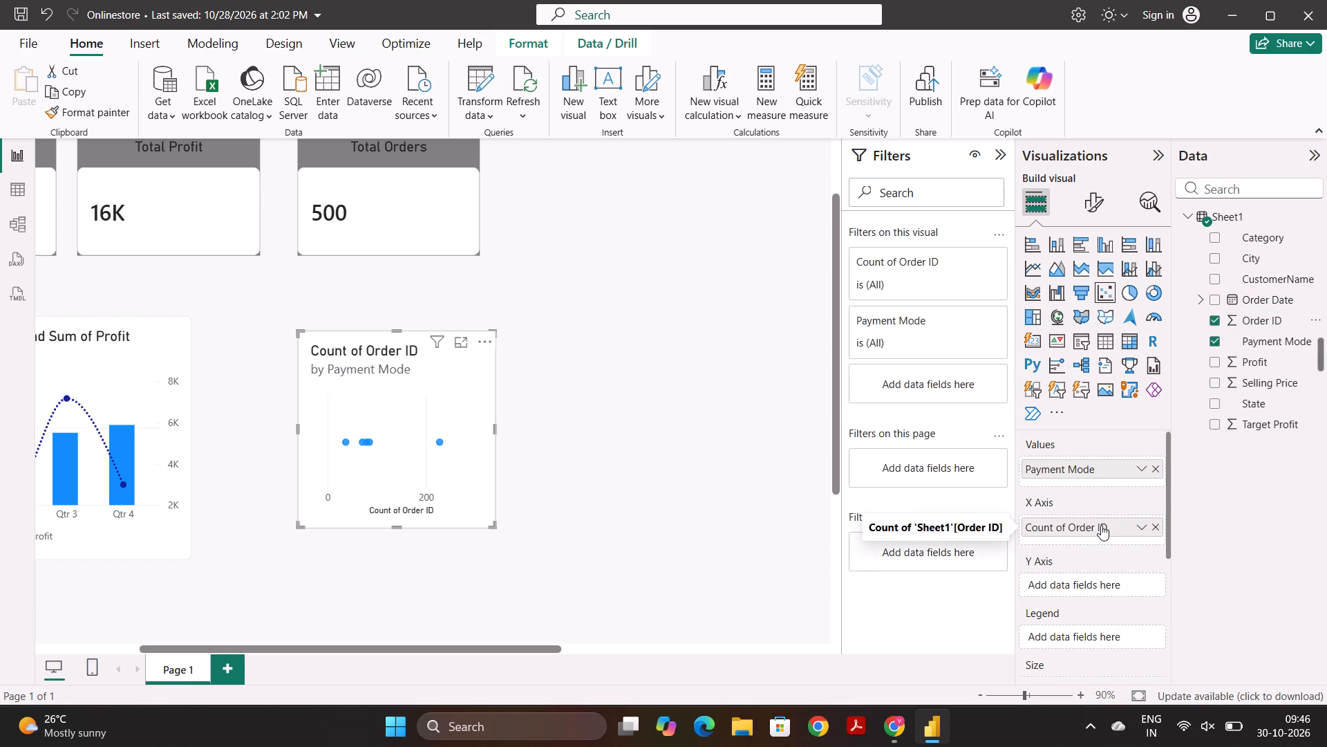
left_click(1157, 525)
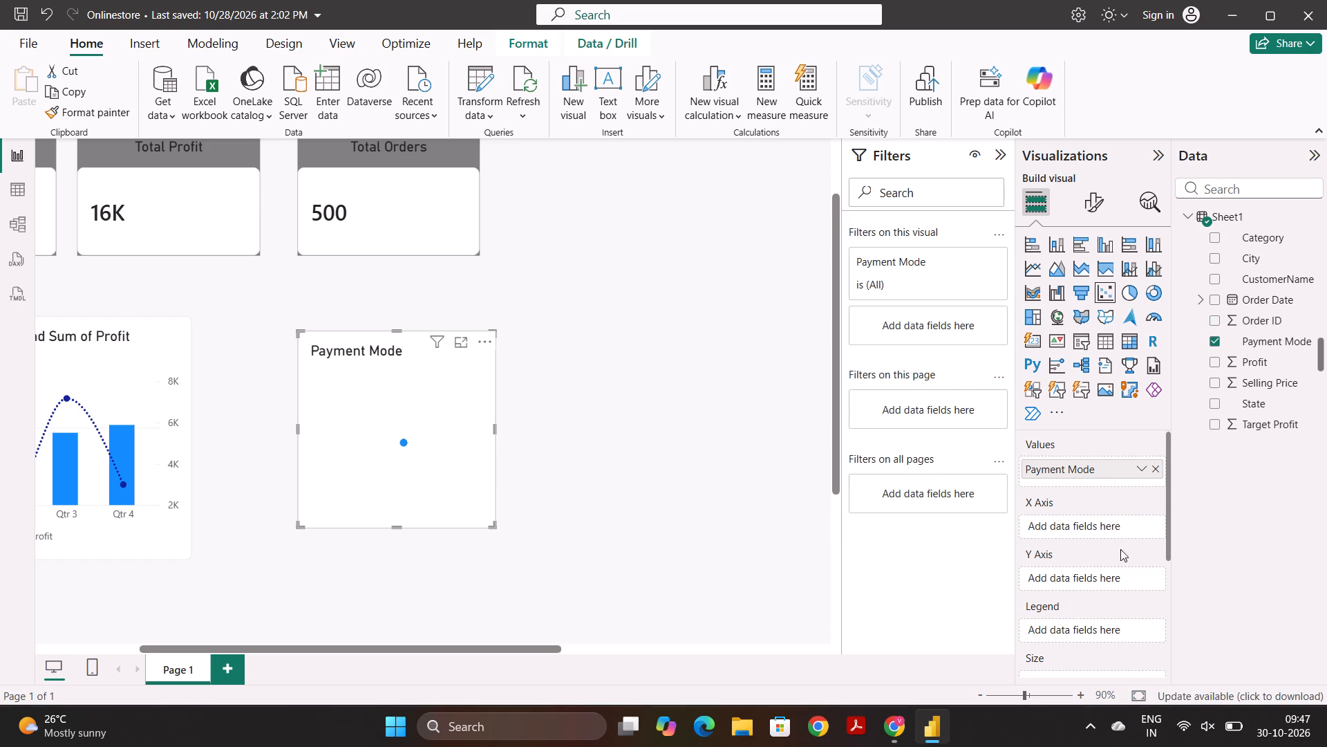
left_click_drag(1257, 322, 1099, 573)
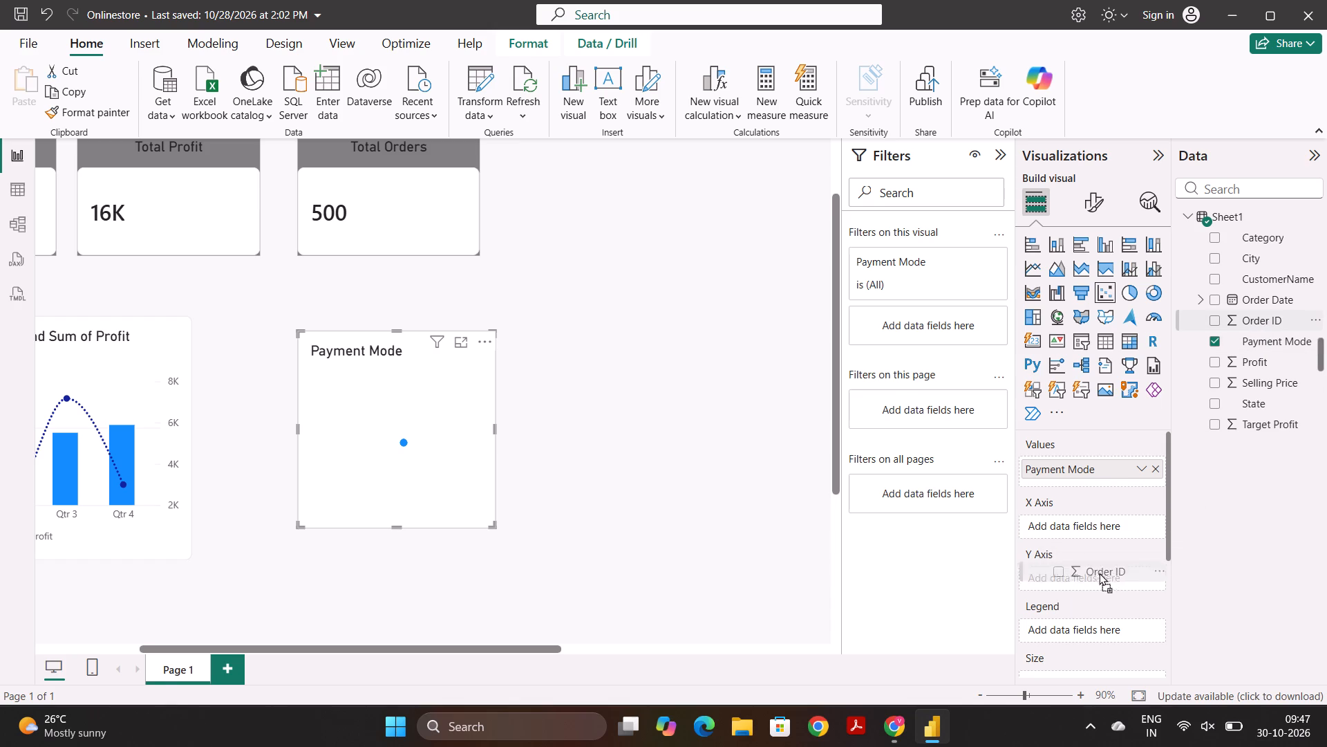
left_click_drag(1099, 573, 1098, 573)
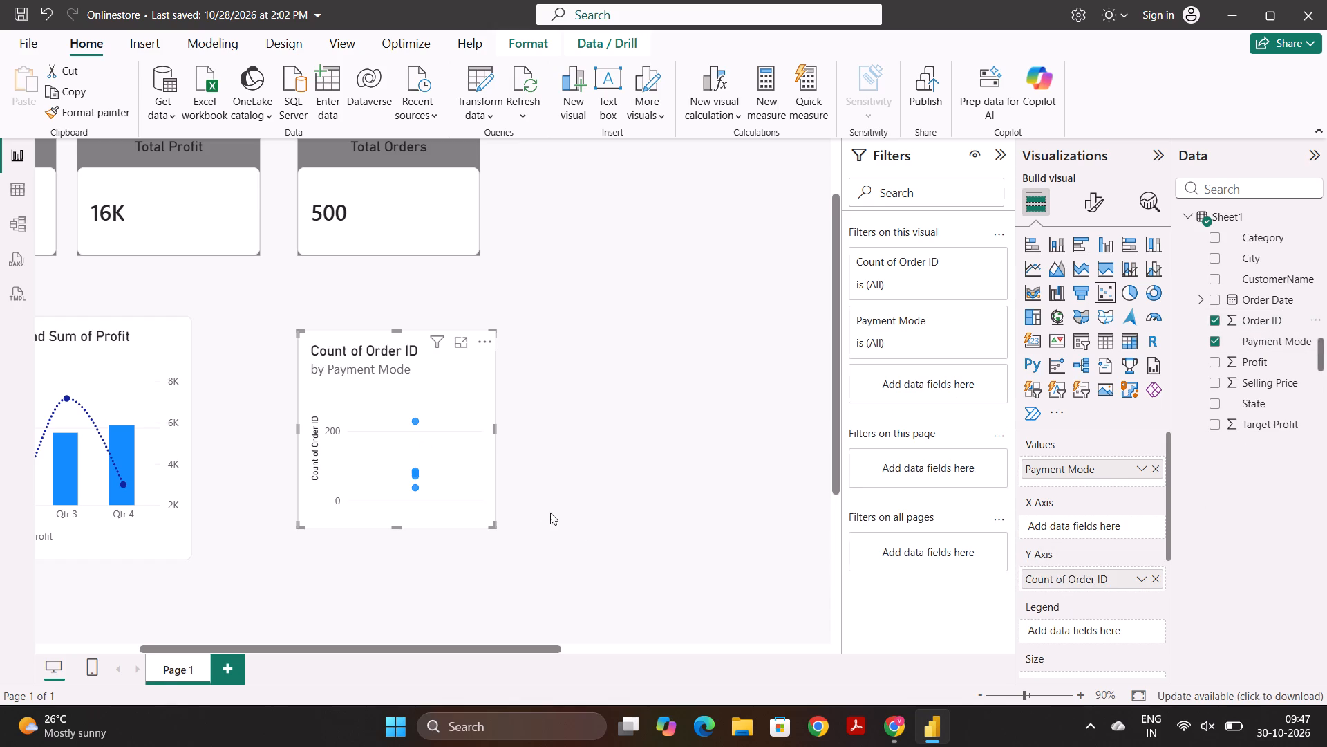
Enlarge the Count of Order ID scatter chart in width and height, aligning its top edge with the neighbouring profit combo chart.
left_click_drag(496, 427, 538, 499)
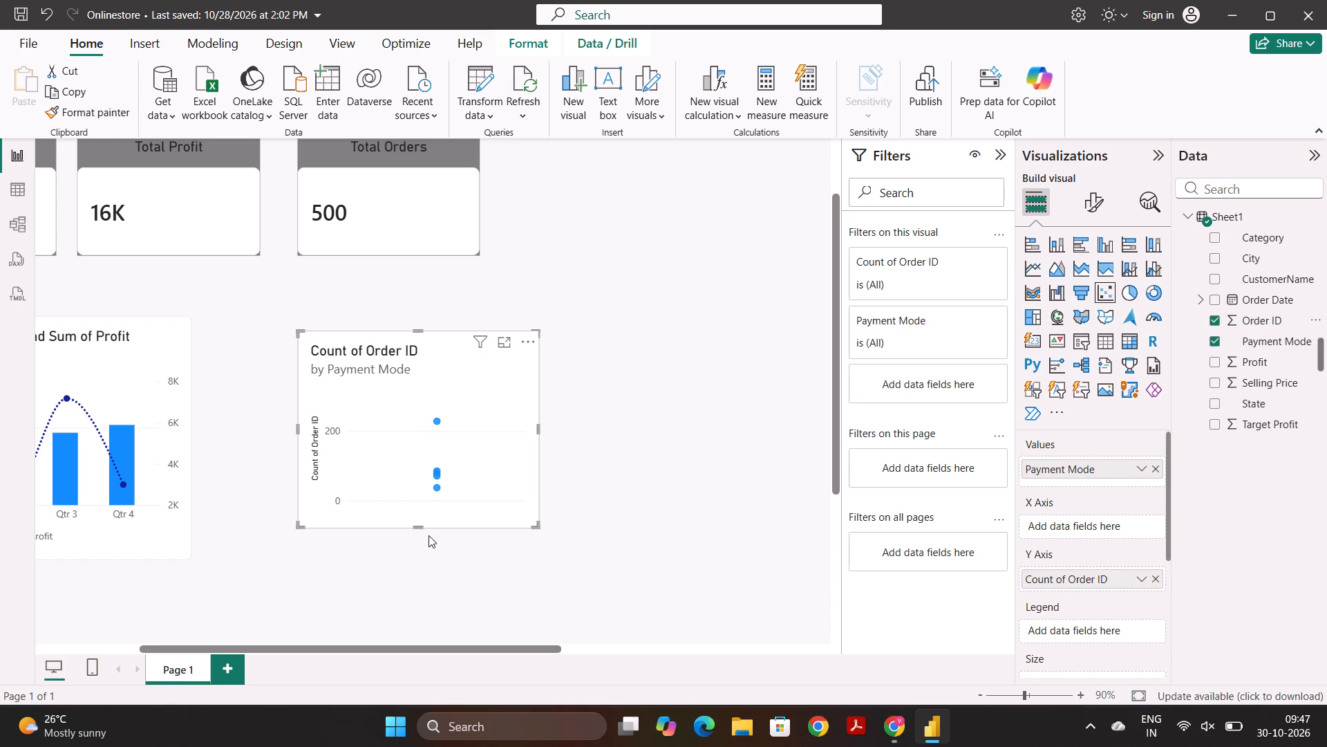
left_click_drag(415, 528, 414, 578)
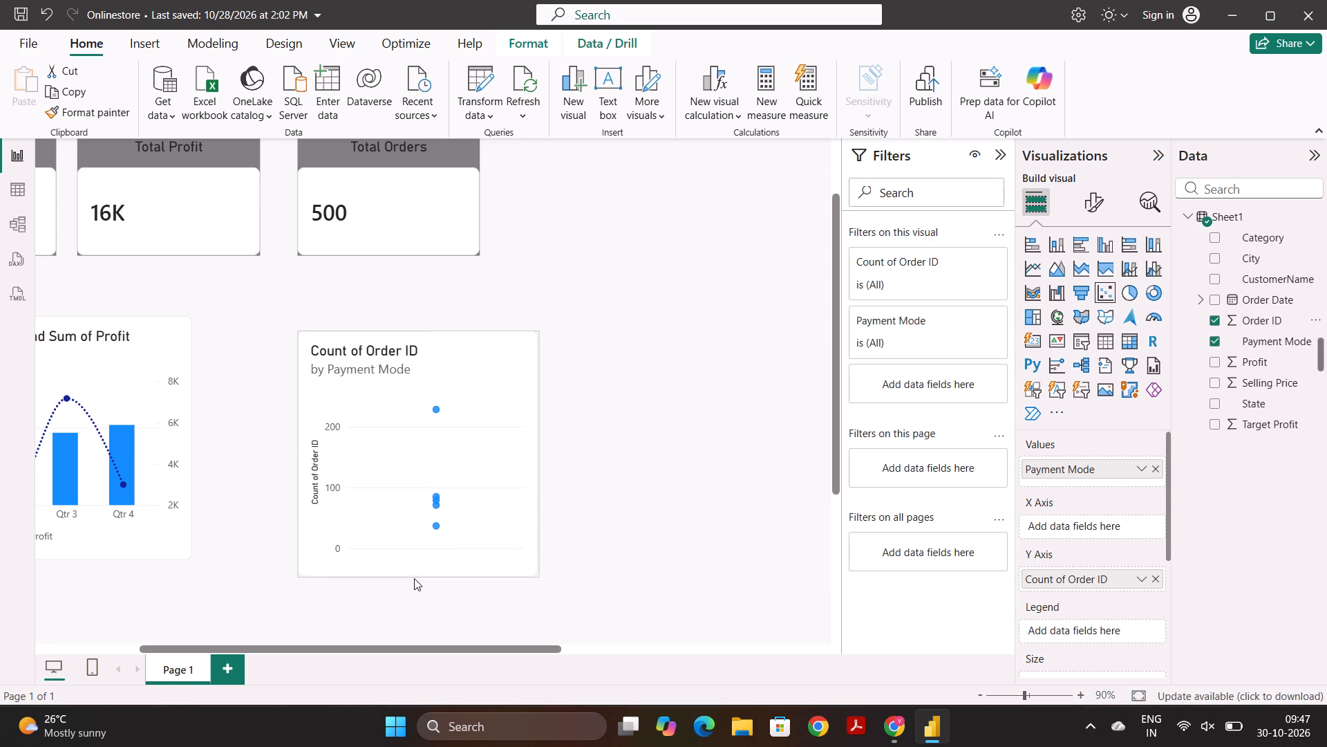
left_click_drag(414, 578, 413, 595)
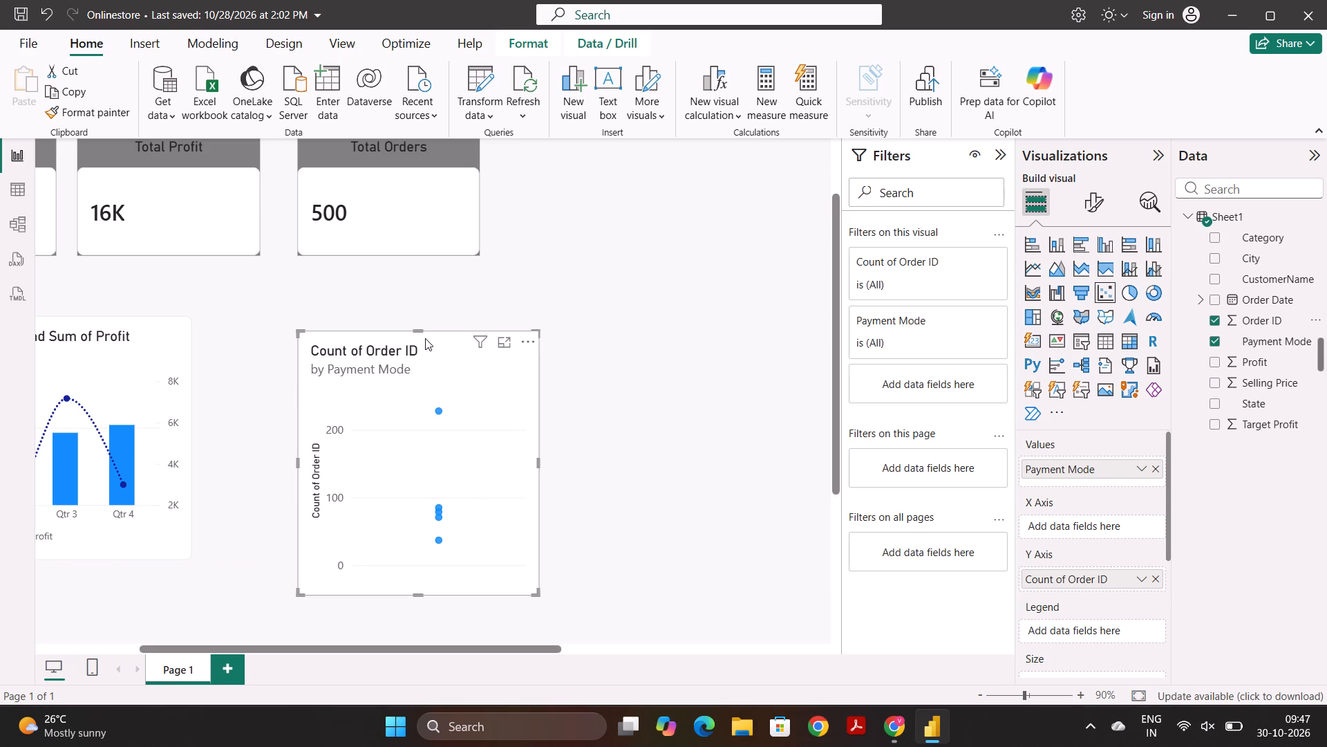
left_click_drag(420, 331, 419, 317)
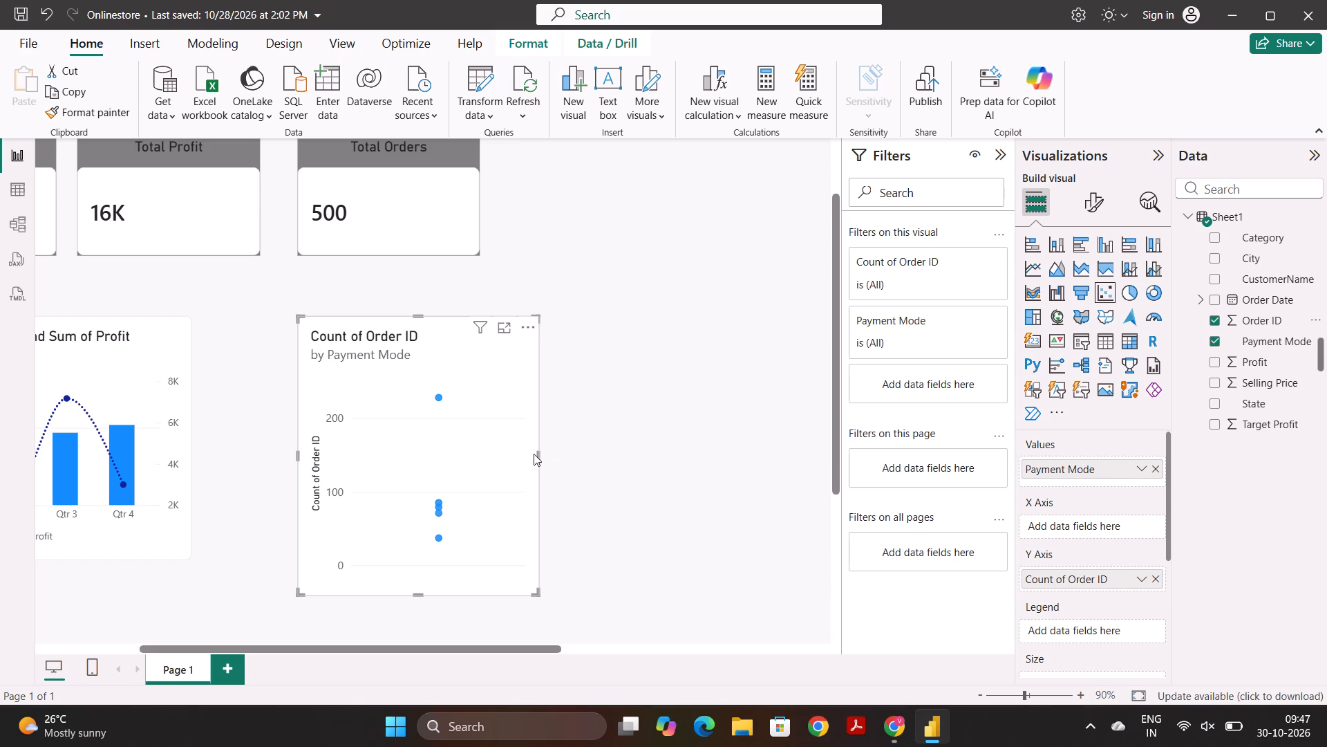
left_click_drag(538, 454, 663, 466)
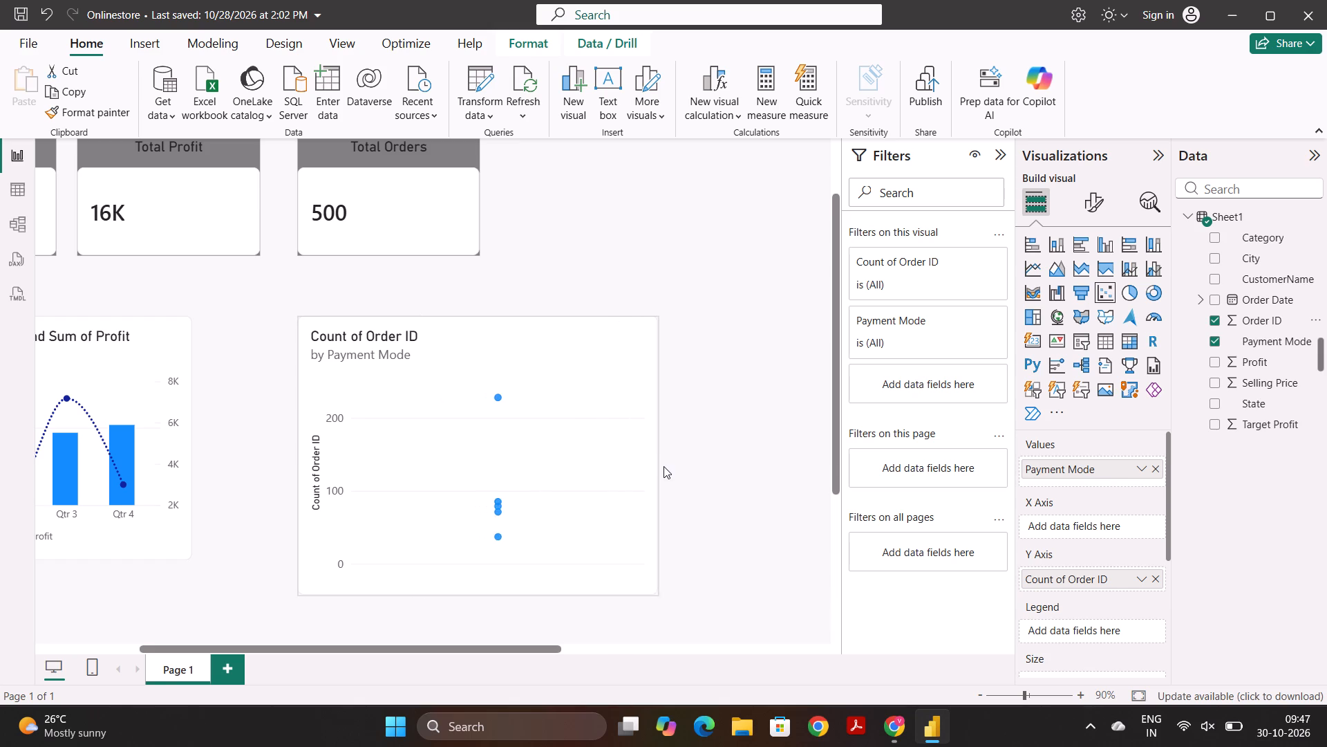
left_click_drag(663, 466, 645, 466)
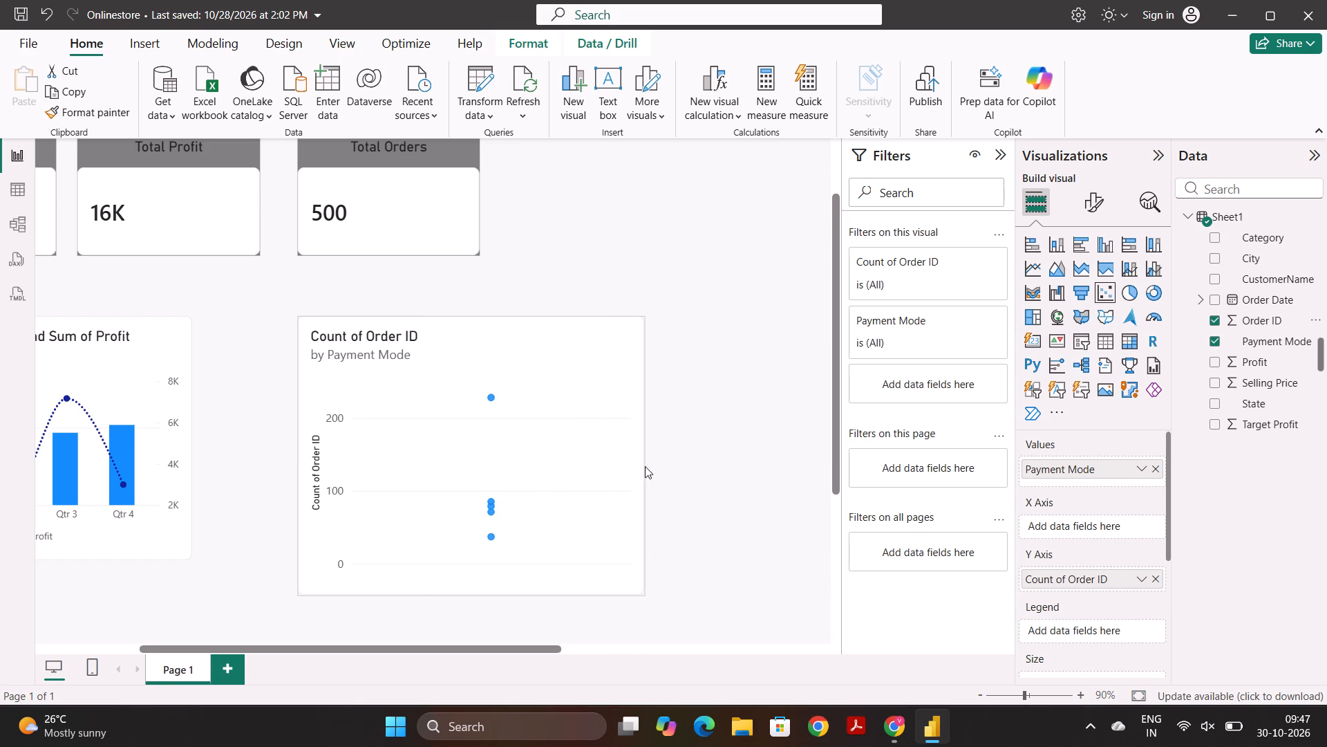
left_click_drag(645, 466, 646, 463)
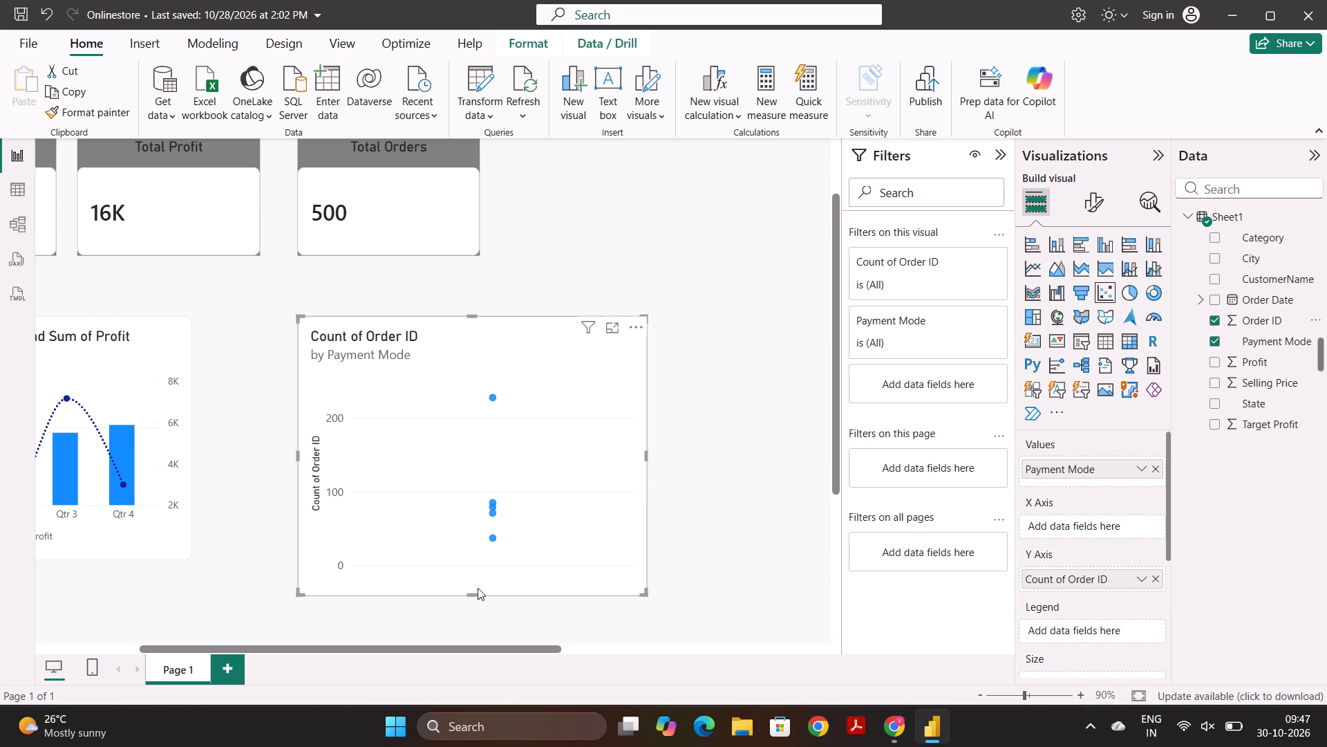
Adjust the scatter chart's bottom edge so it ends somewhat lower than the neighbouring profit combo chart.
left_click_drag(471, 593, 469, 557)
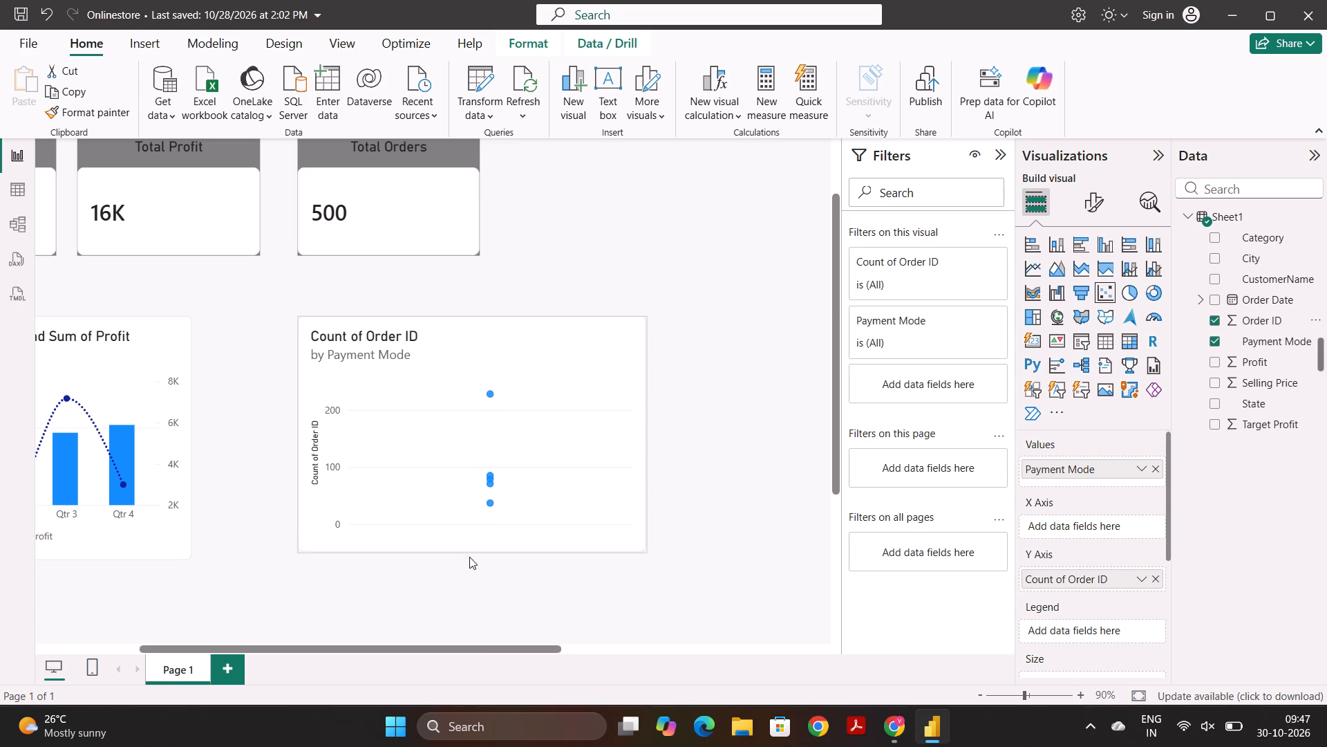
left_click_drag(469, 557, 469, 568)
scroll(465, 504, "down", 3)
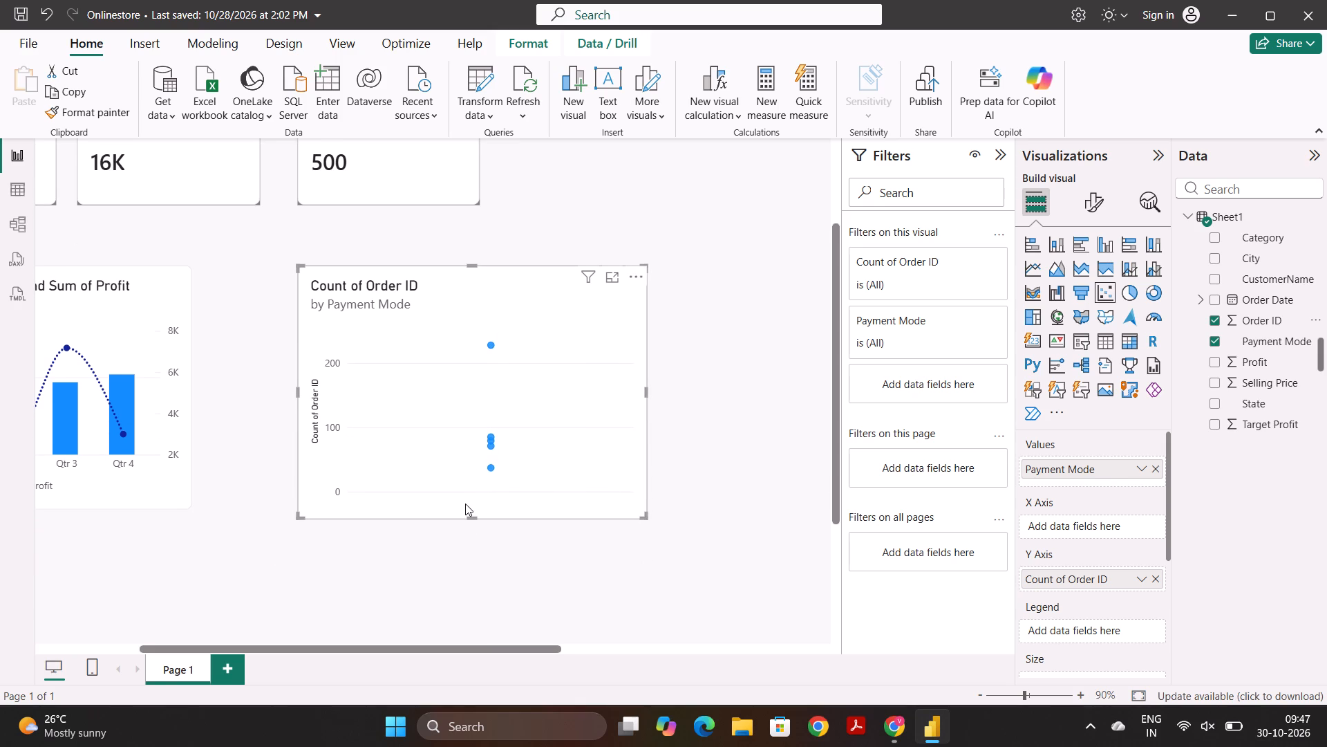
scroll(465, 504, "down", 1)
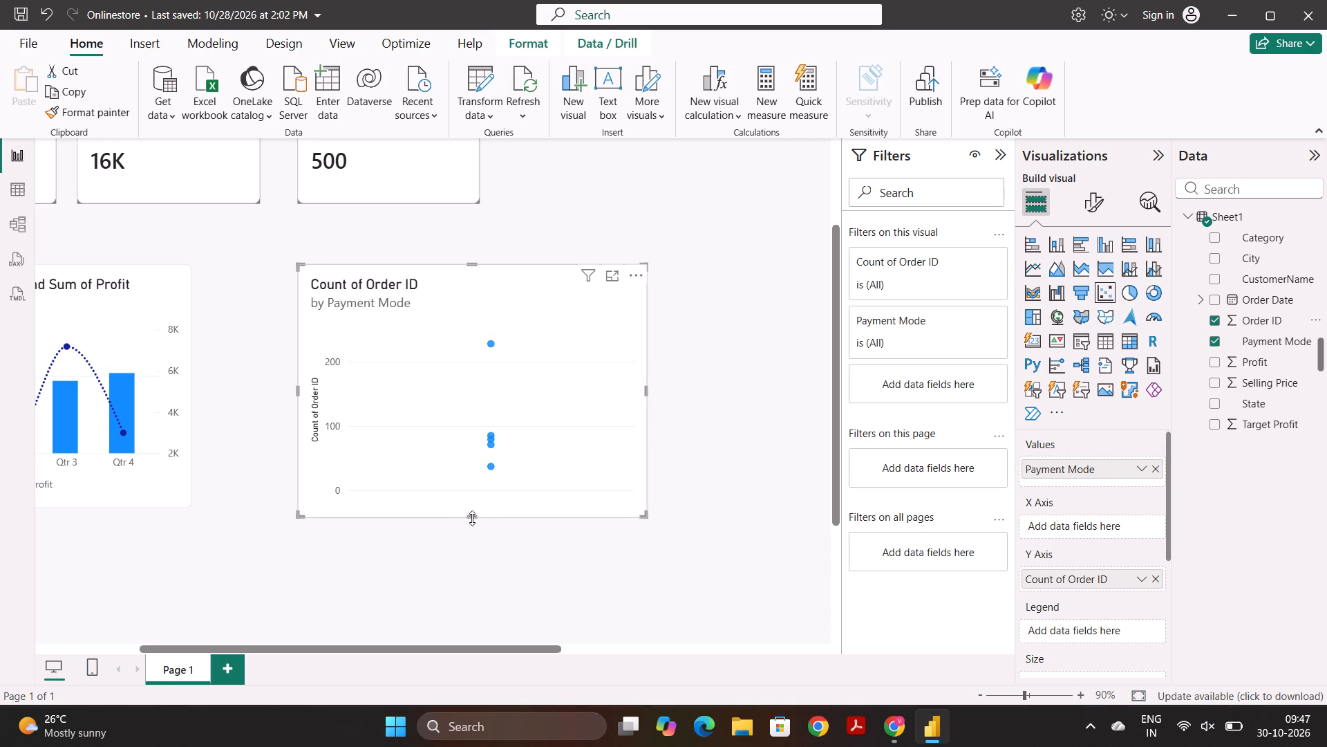
left_click_drag(471, 516, 486, 587)
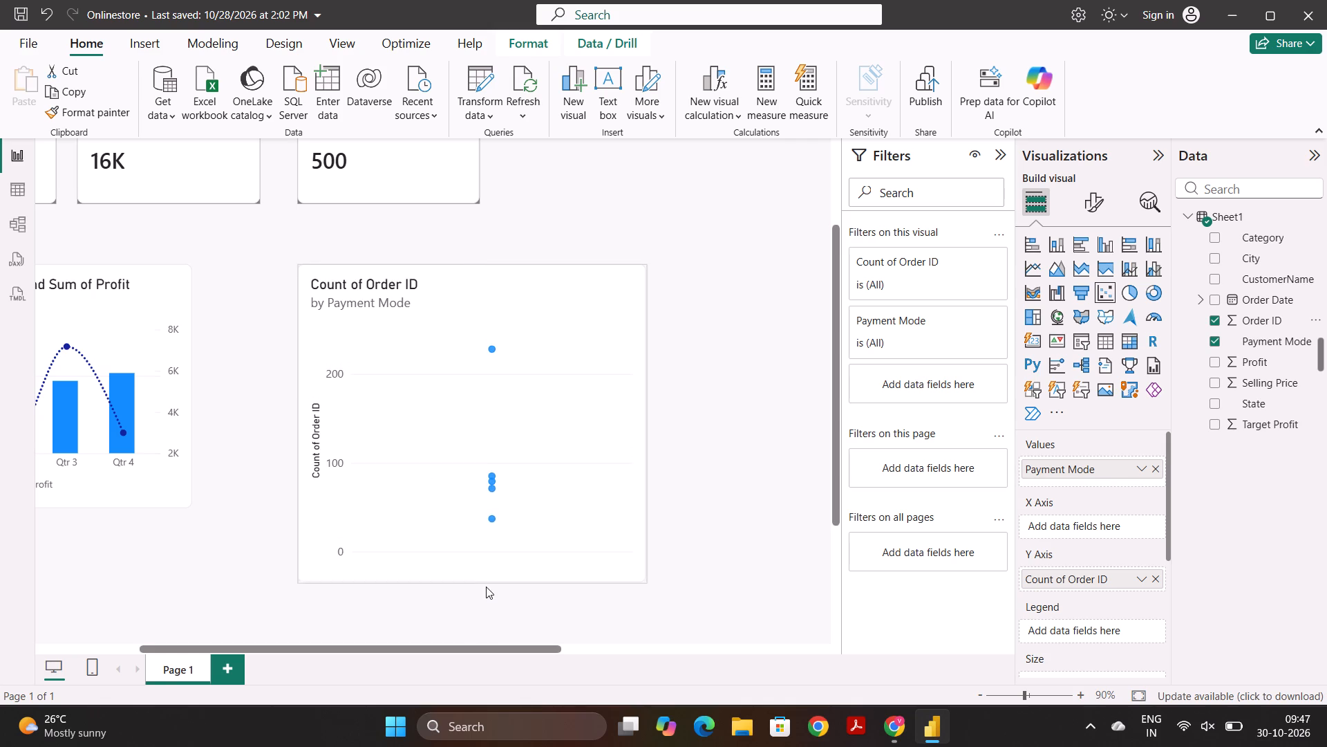
left_click_drag(486, 587, 531, 563)
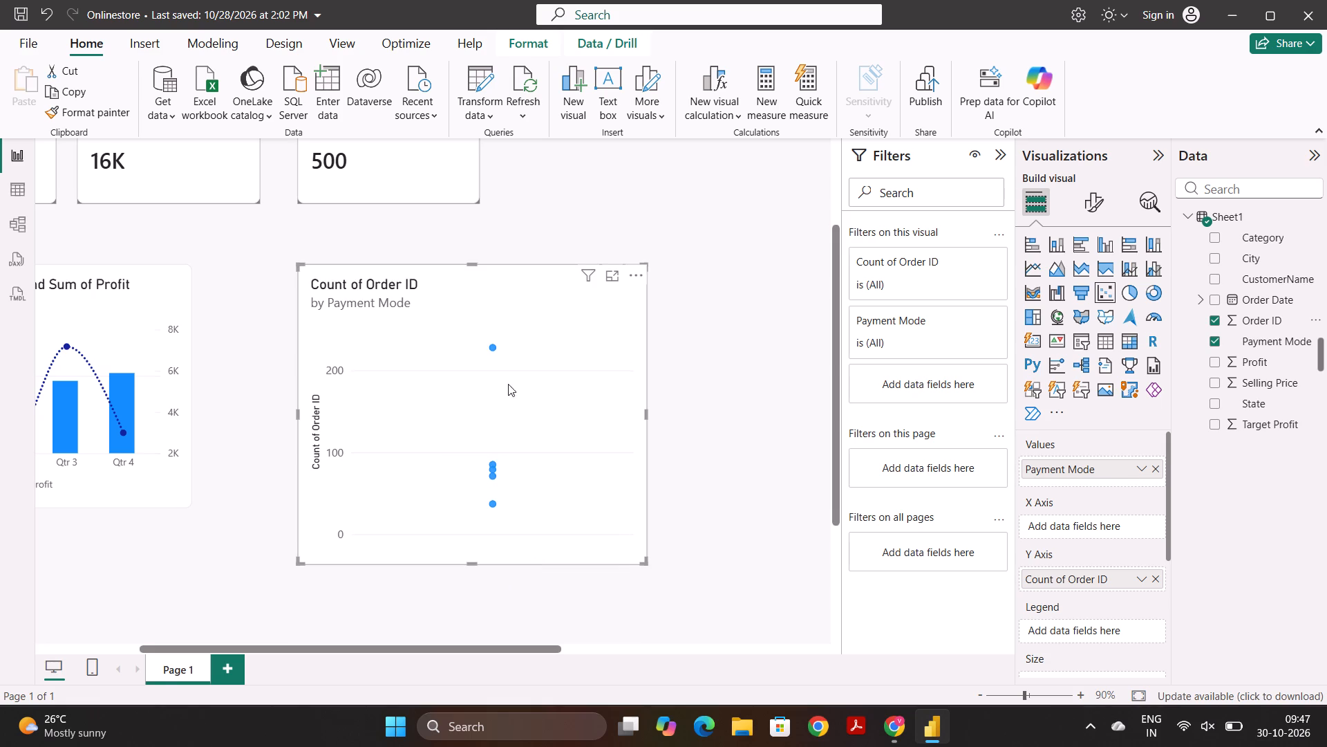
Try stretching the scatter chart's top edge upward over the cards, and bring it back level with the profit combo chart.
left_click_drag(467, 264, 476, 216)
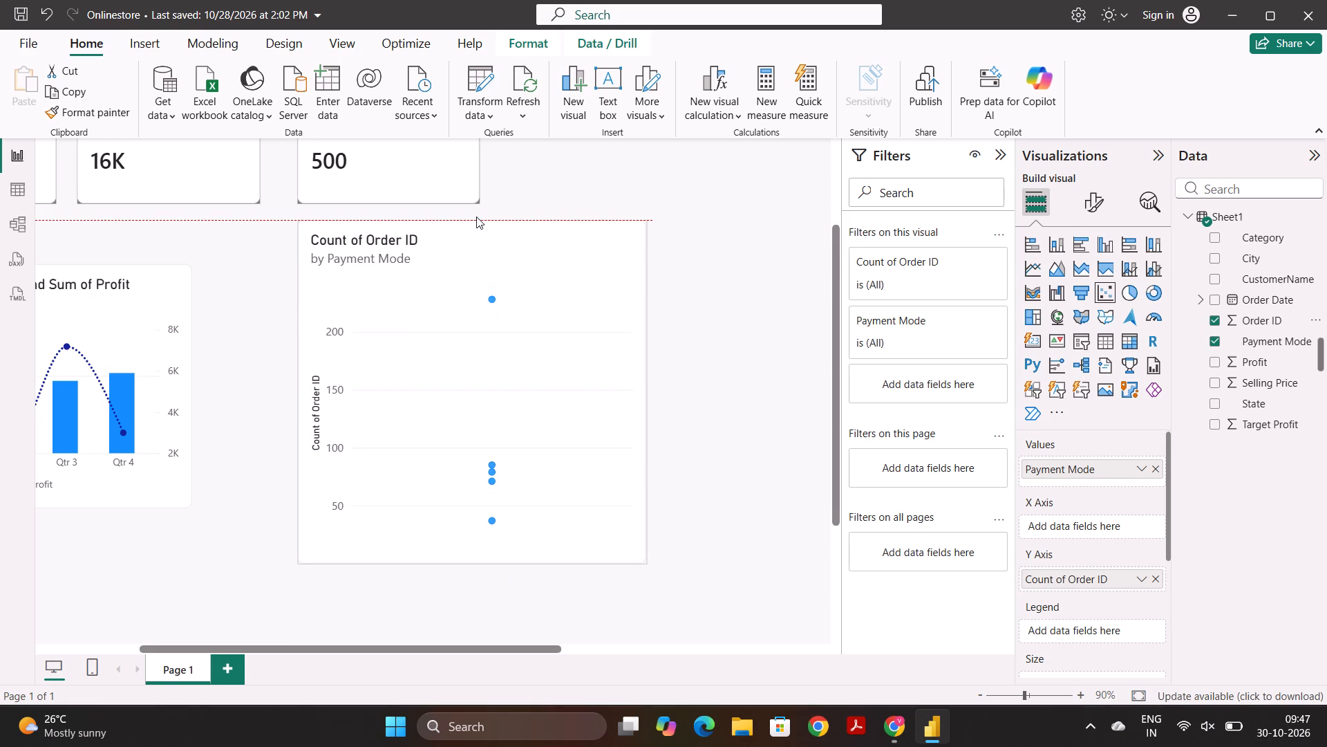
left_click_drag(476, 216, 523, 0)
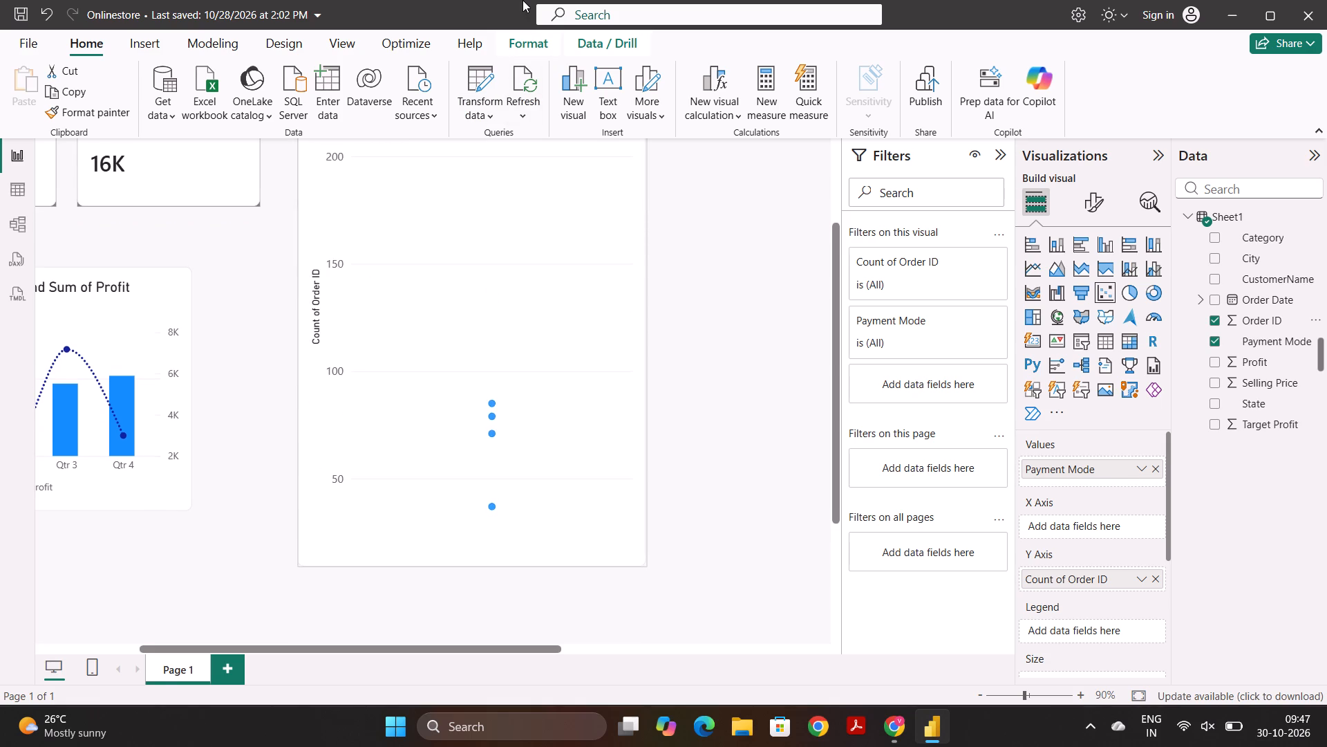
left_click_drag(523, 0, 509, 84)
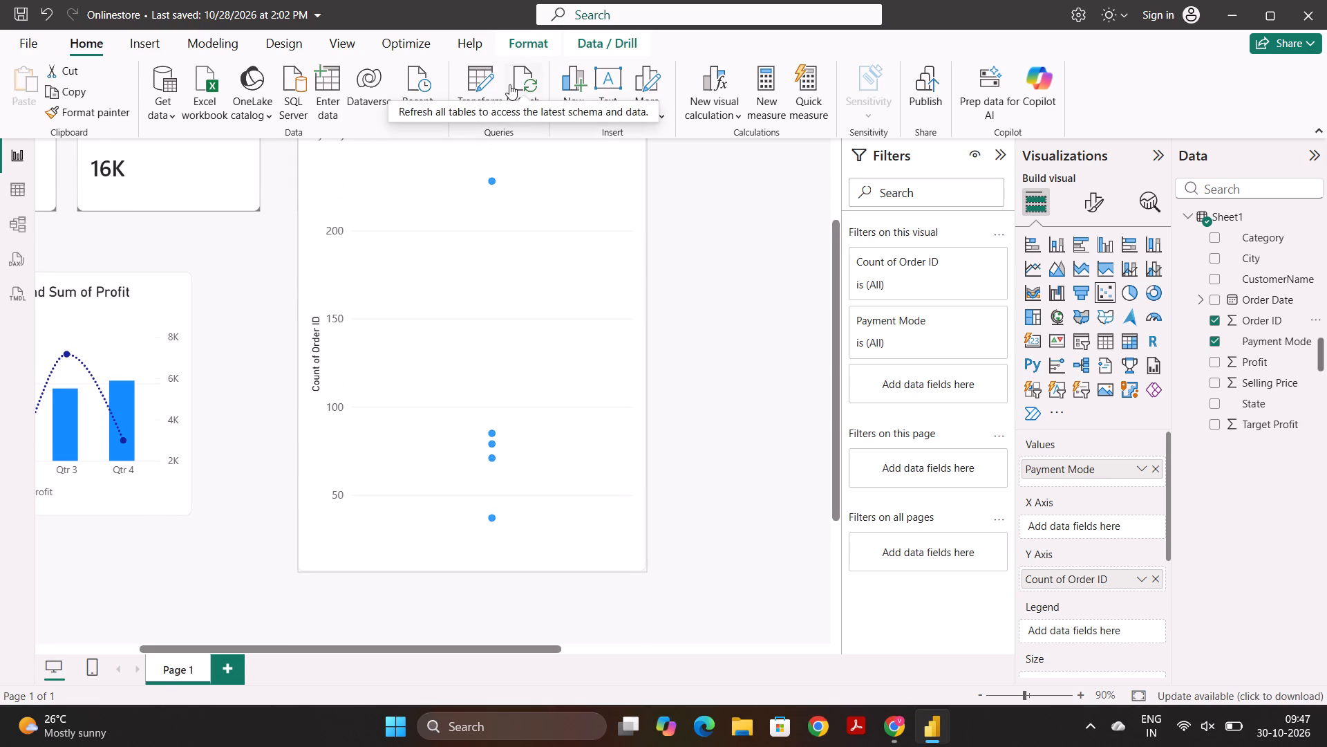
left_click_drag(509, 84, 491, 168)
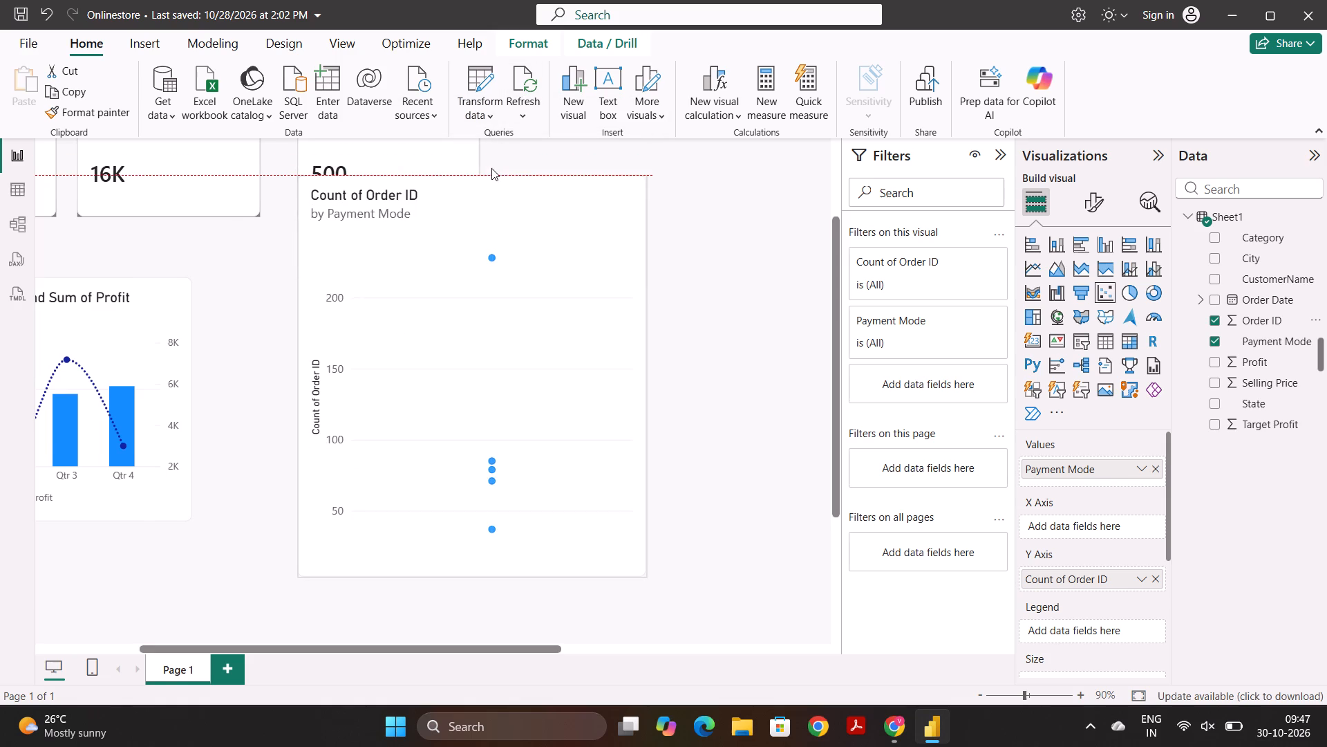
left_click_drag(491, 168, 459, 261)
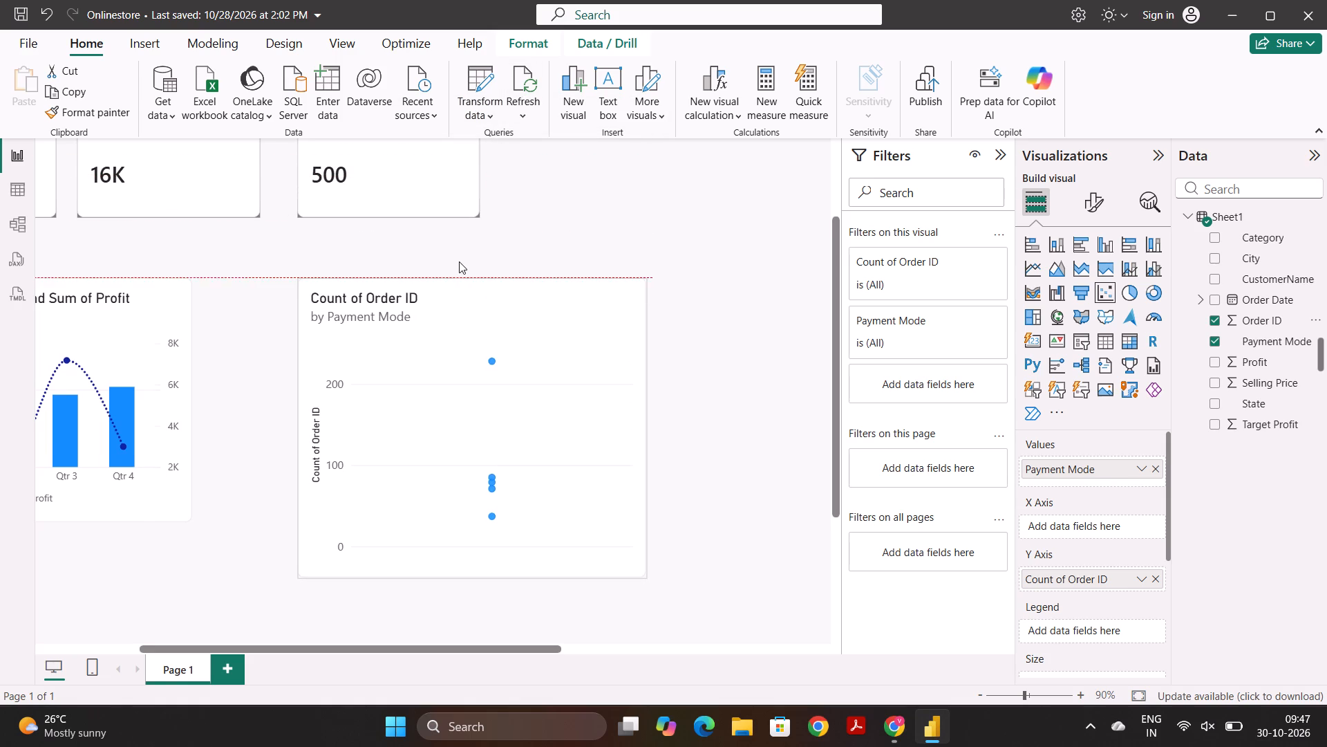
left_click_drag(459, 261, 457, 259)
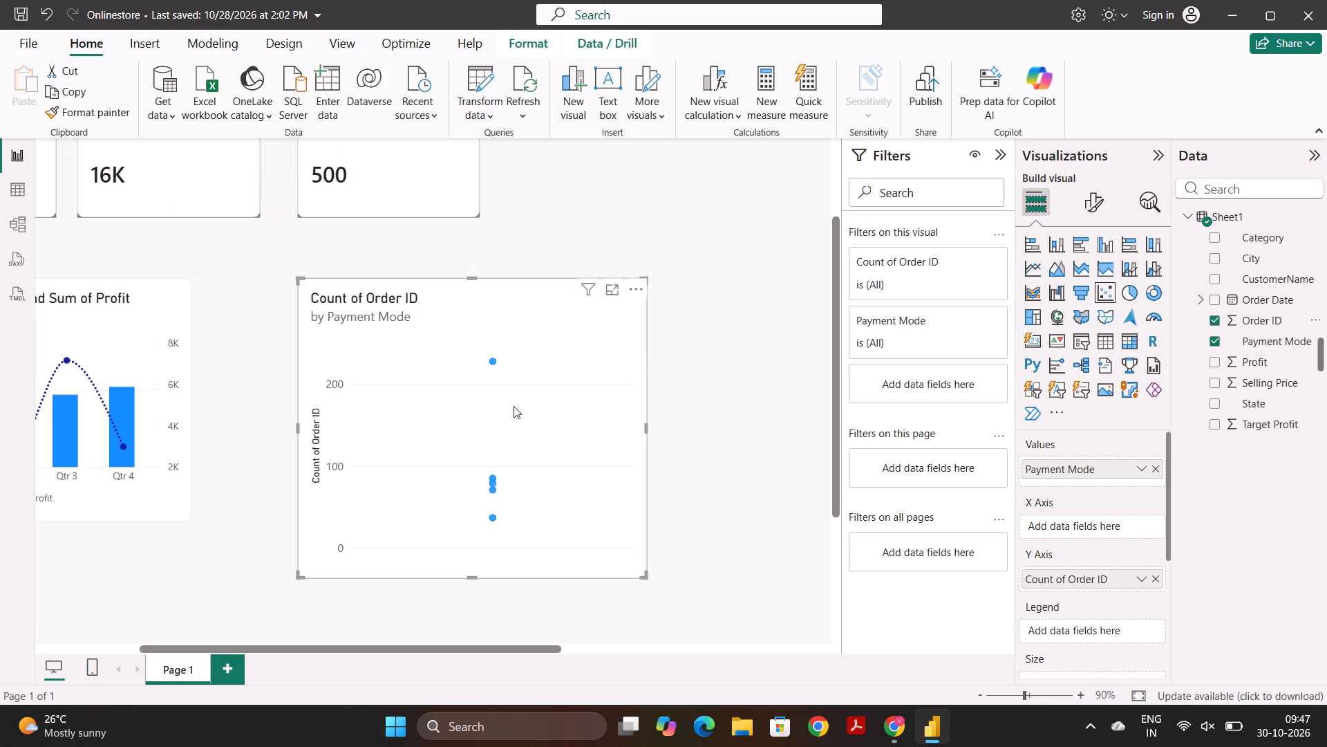
Open the scatter chart's visual formatting options and widen the chart a little further to the right.
left_click(1098, 207)
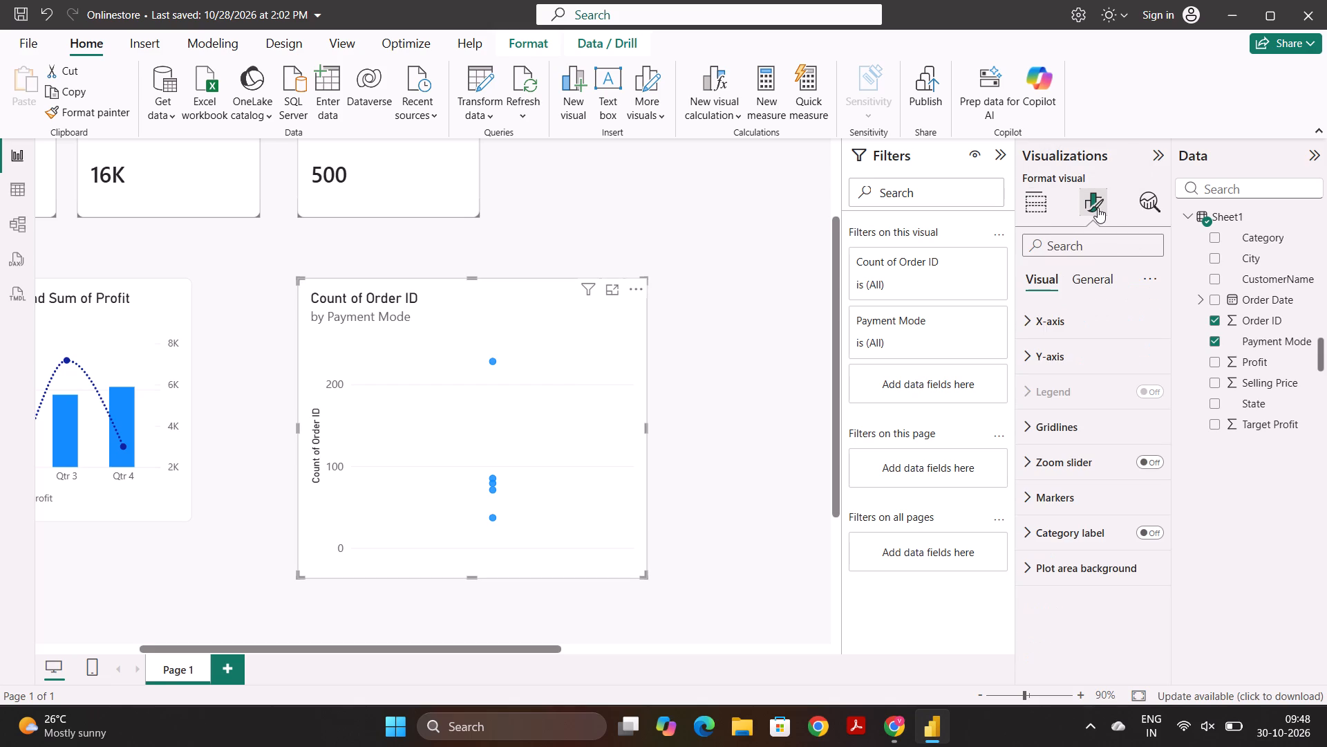
left_click_drag(647, 428, 698, 441)
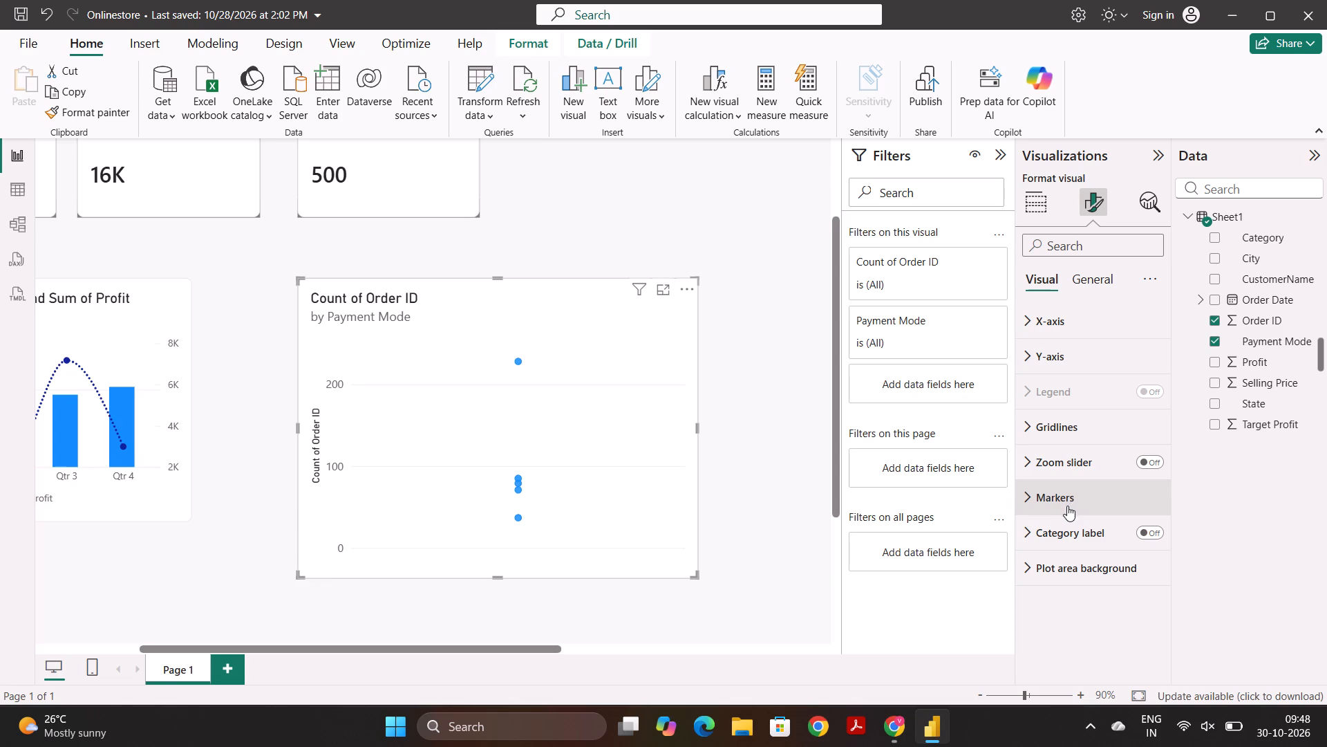
Look through the scatter chart's Y-axis range, horizontal and vertical gridline, and zoom slider formatting options.
left_click(1073, 429)
scroll(1074, 492, "down", 3)
scroll(1074, 492, "up", 4)
left_click(1055, 361)
scroll(1055, 361, "down", 2)
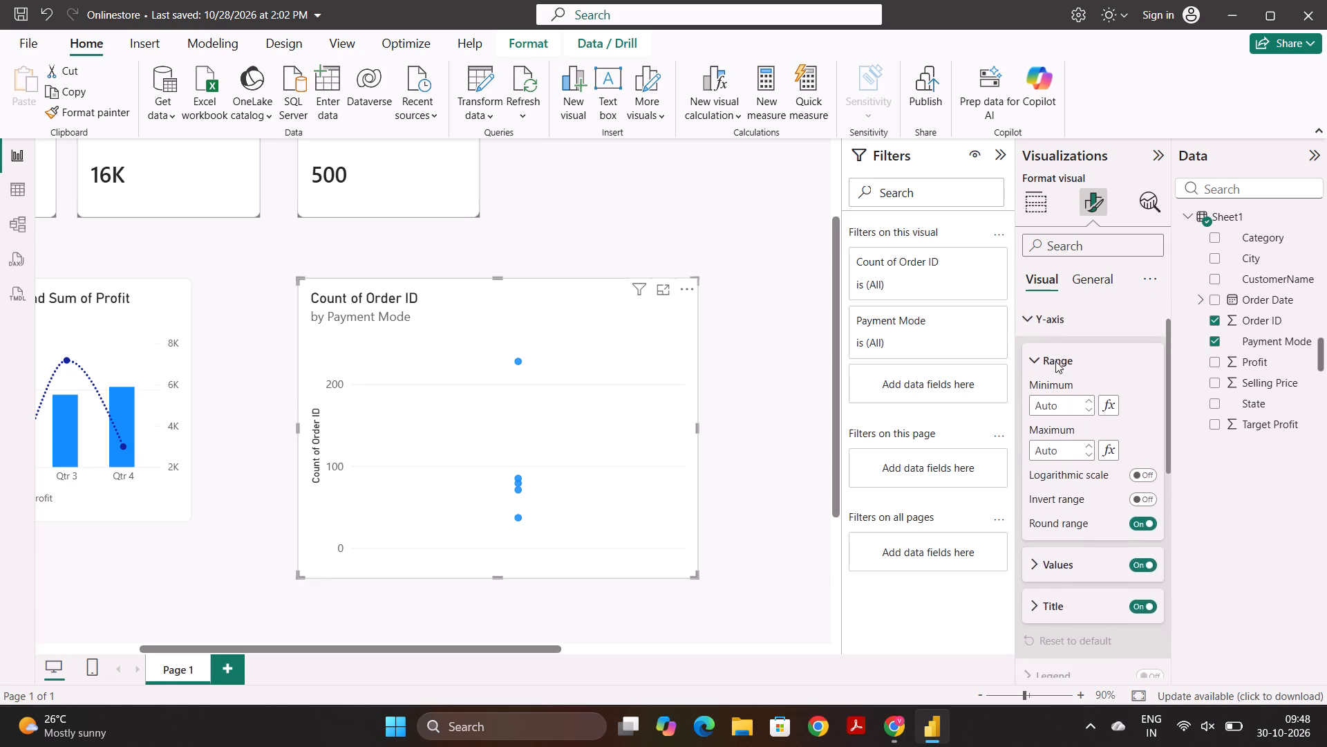
scroll(1055, 361, "down", 2)
scroll(1075, 575, "down", 2)
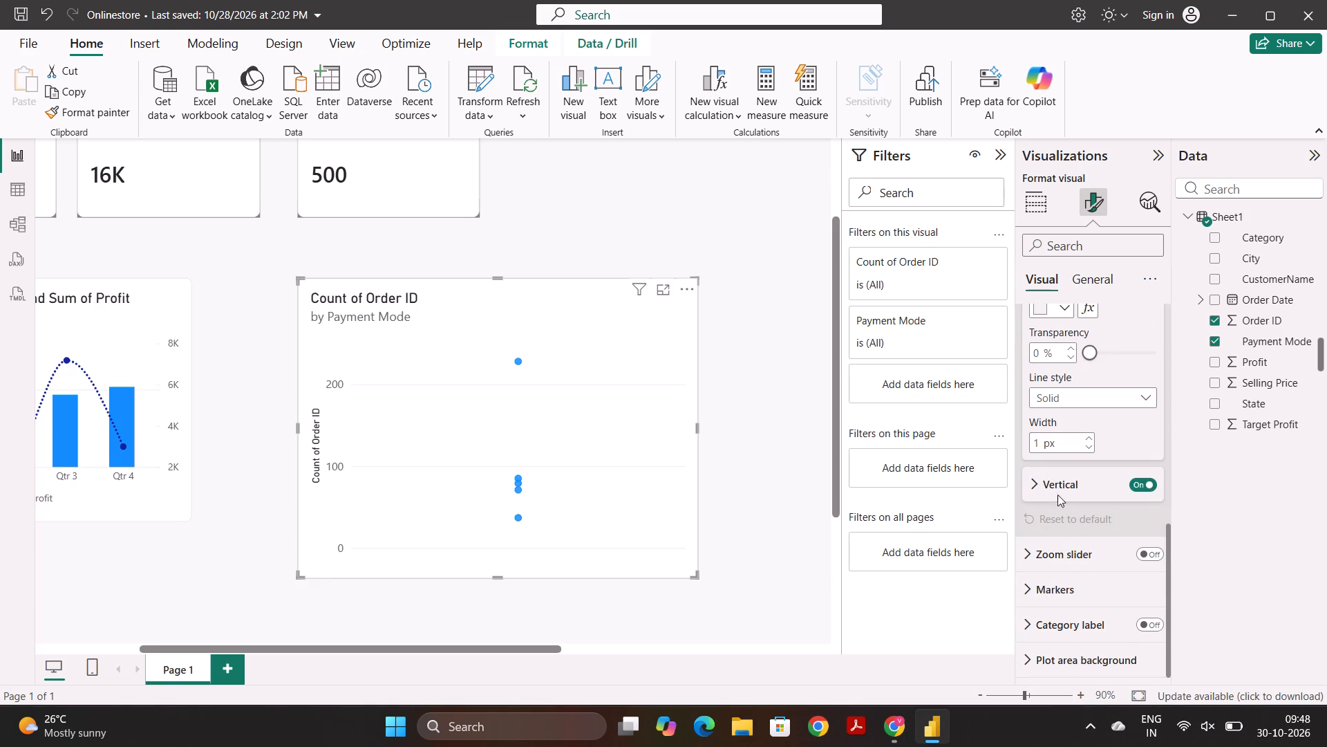
left_click(1053, 470)
left_click(1054, 483)
scroll(1054, 483, "down", 3)
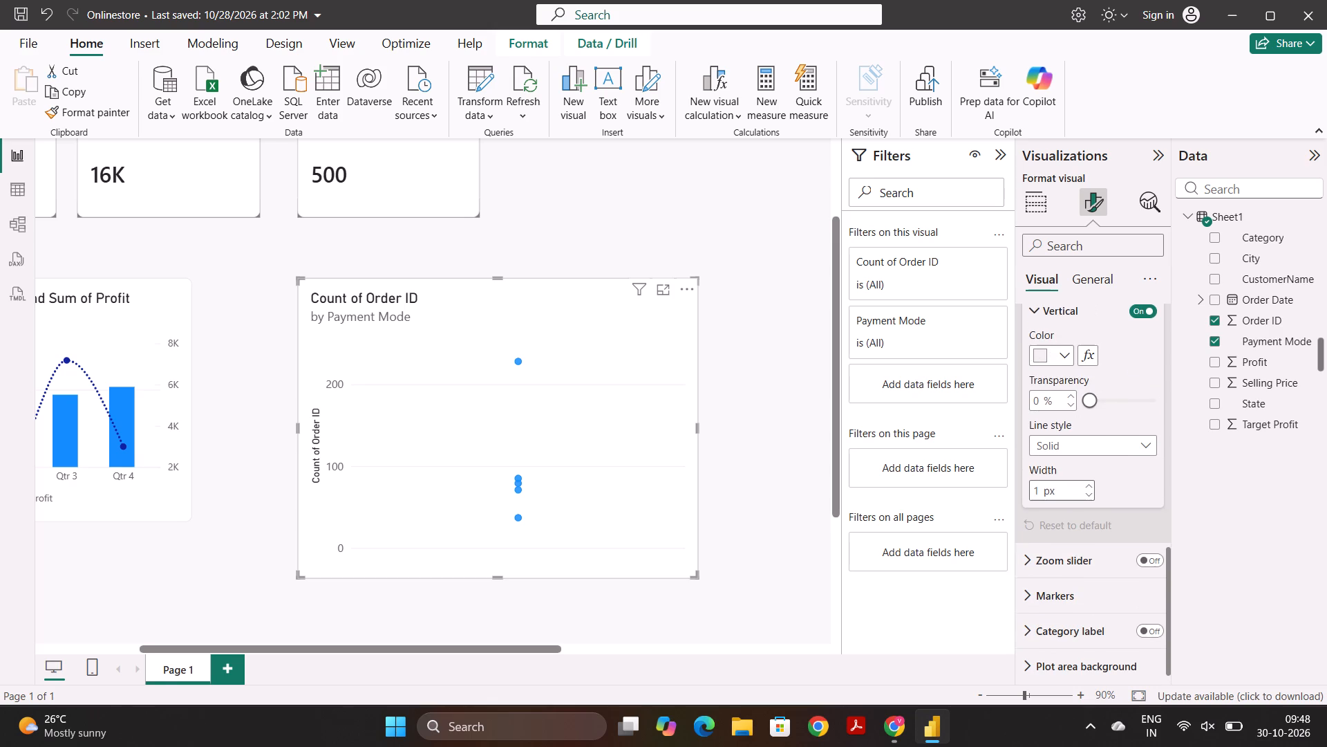
scroll(1054, 483, "down", 1)
left_click(1059, 546)
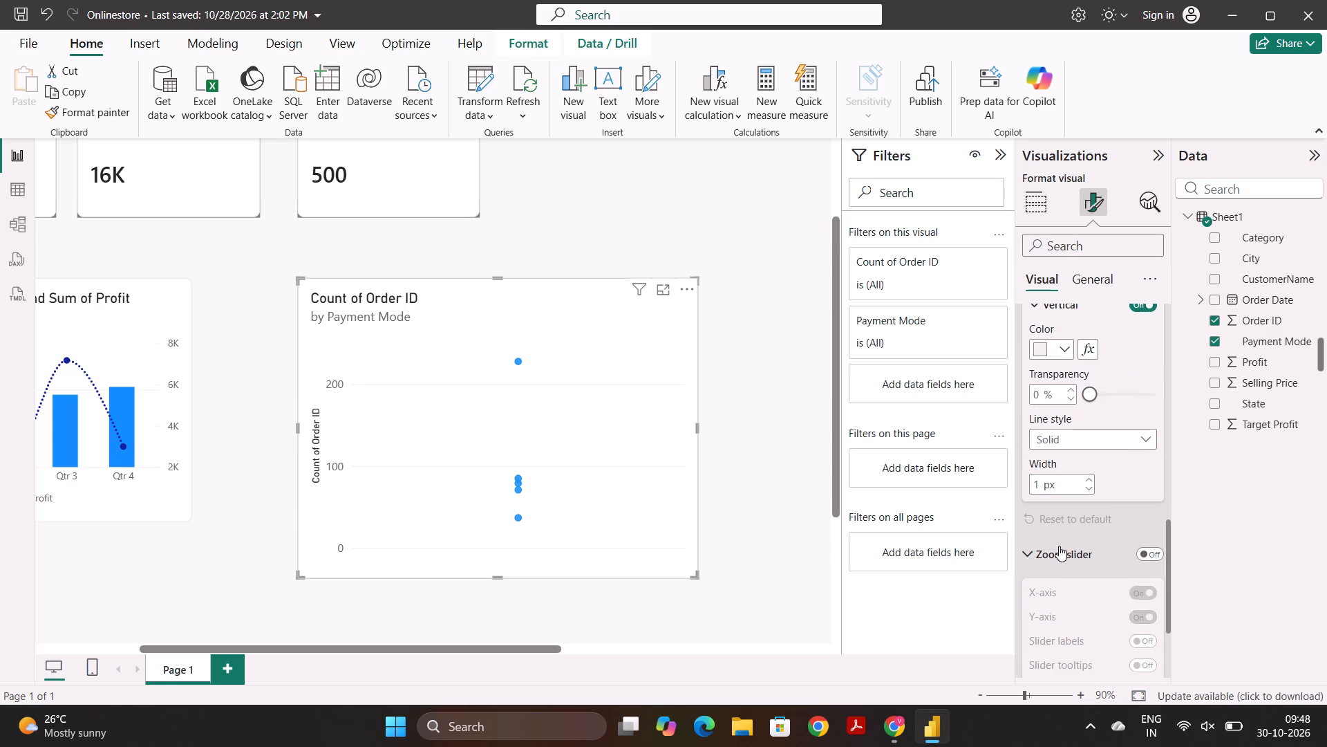
scroll(1059, 546, "down", 2)
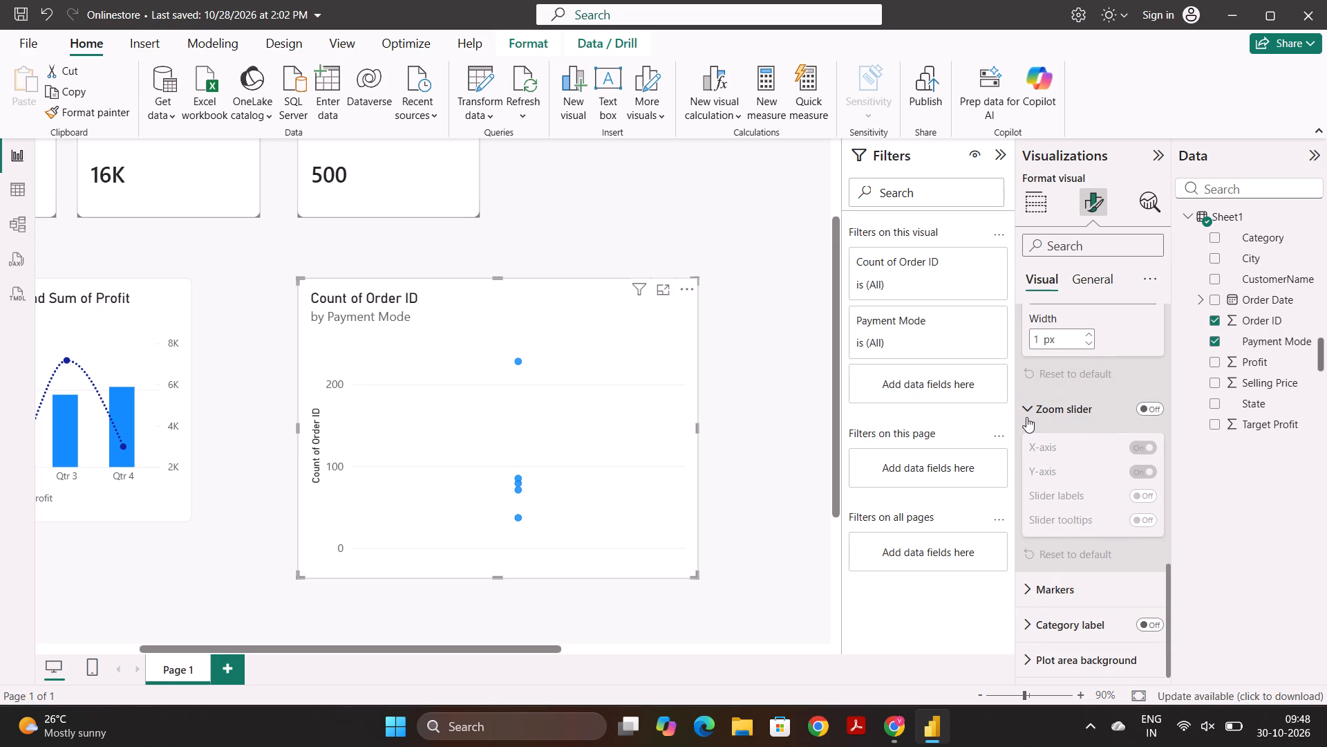
left_click(1026, 414)
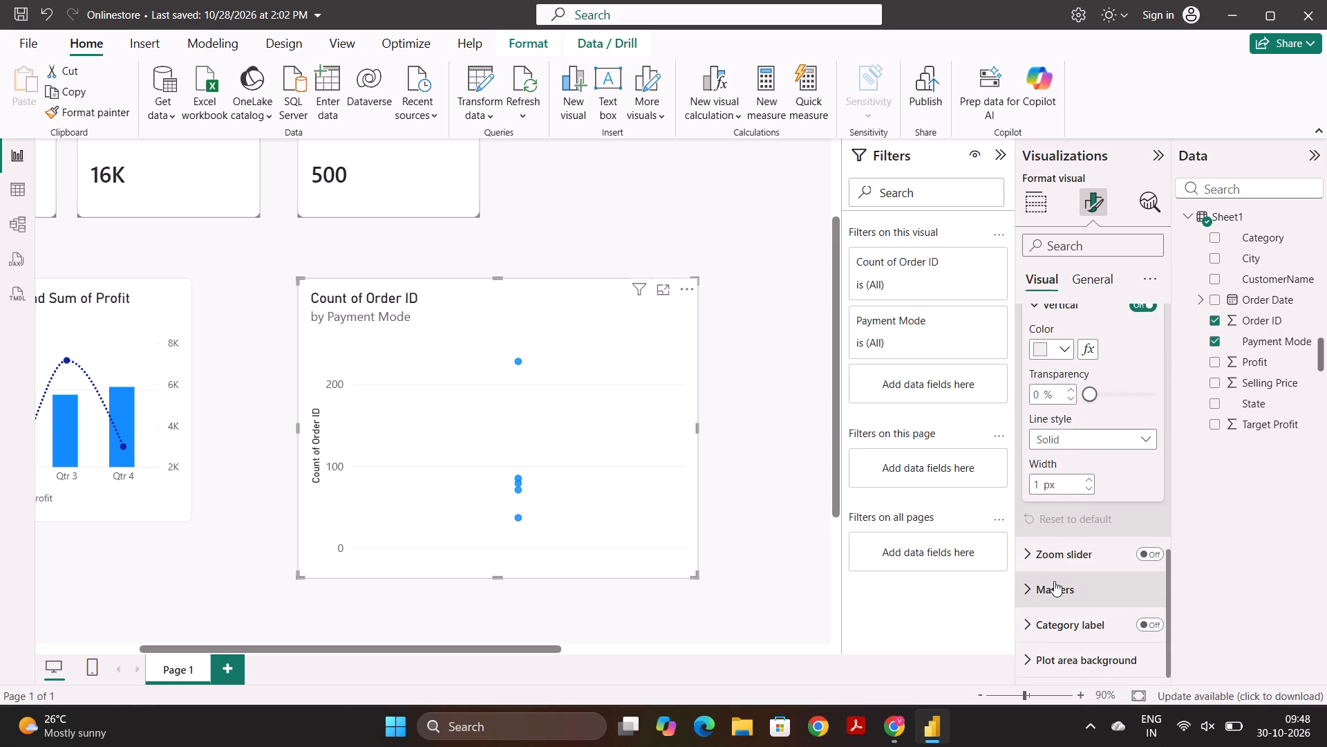
Apply the scatter chart's marker settings to the COD category, try the X and circle shapes, and set its shape to a triangle.
left_click(1054, 584)
scroll(1054, 584, "down", 1)
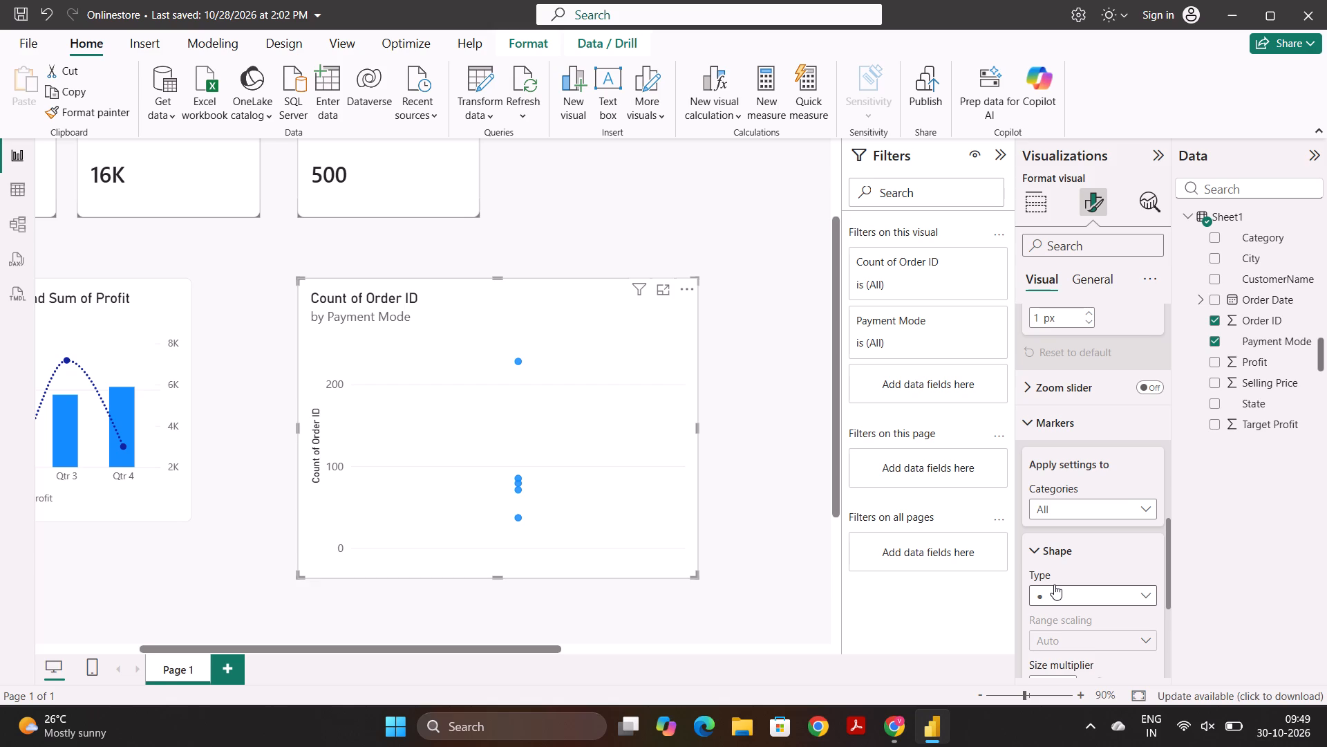
left_click(1122, 510)
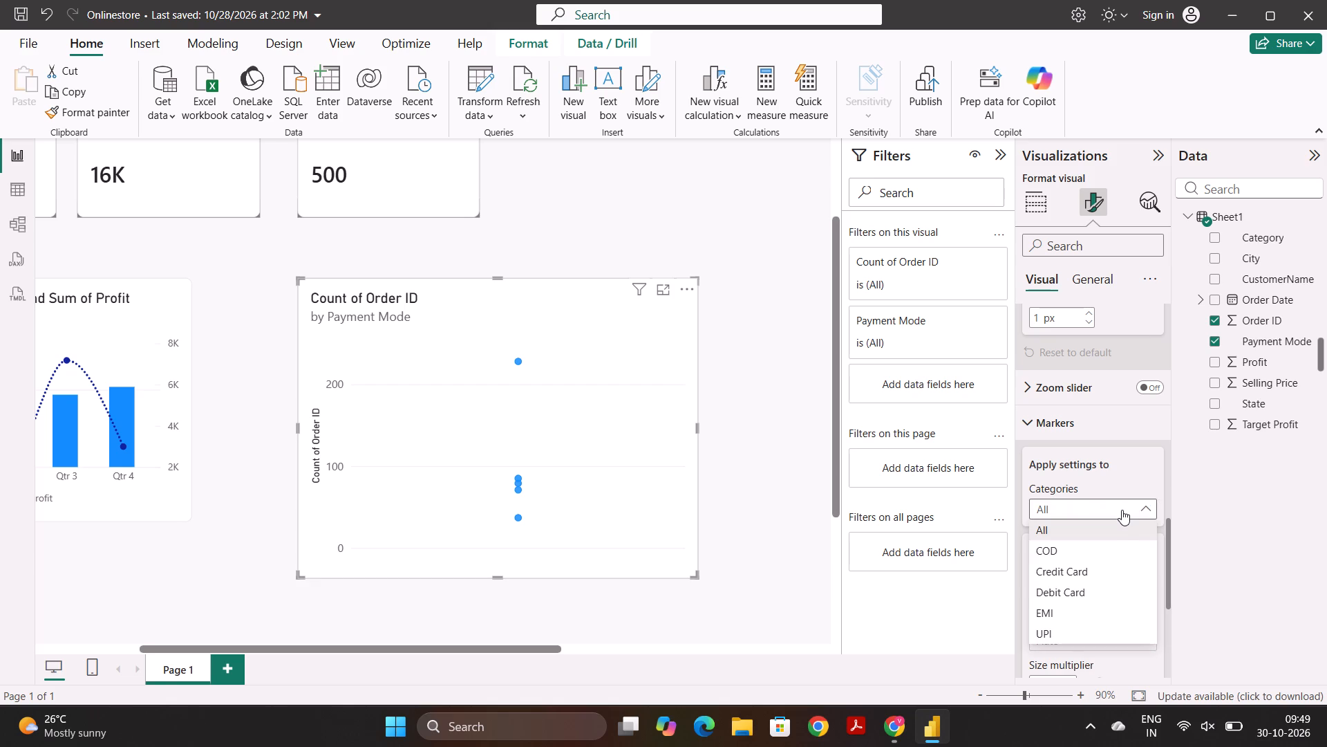
left_click(1122, 510)
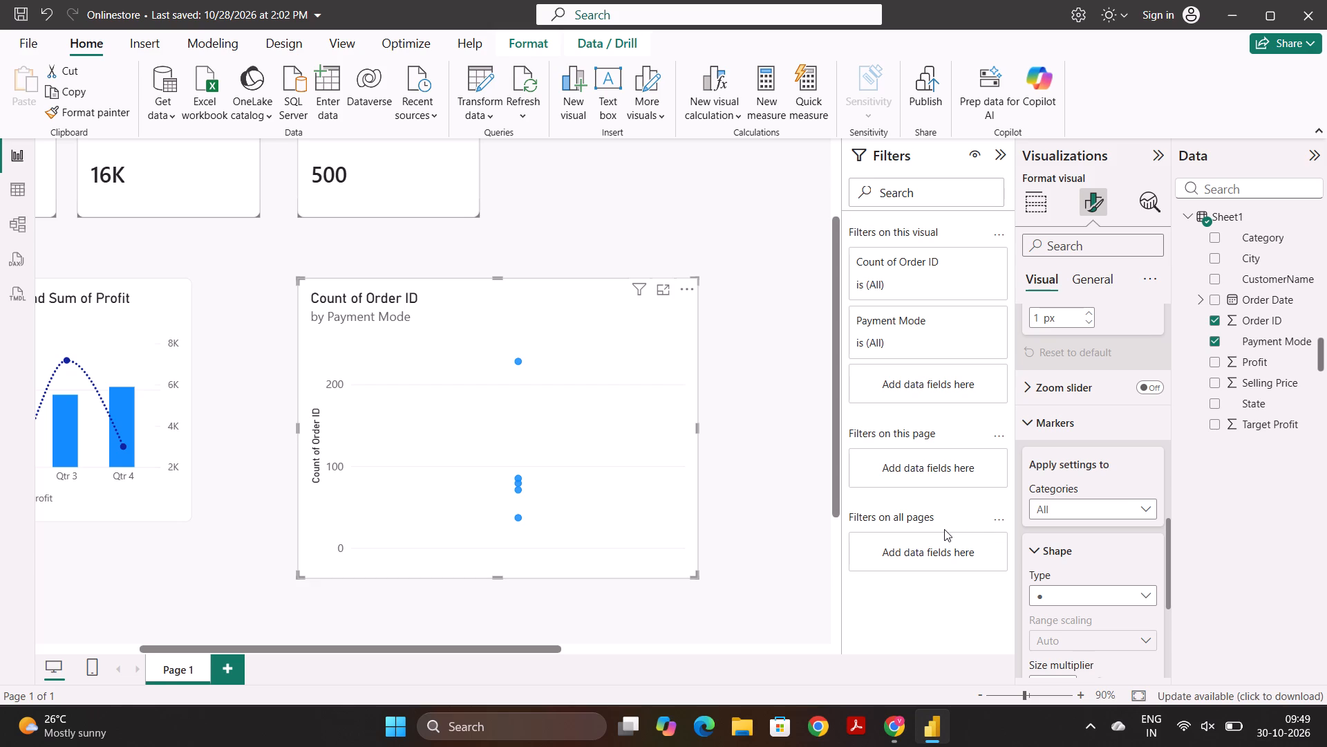
left_click(1136, 505)
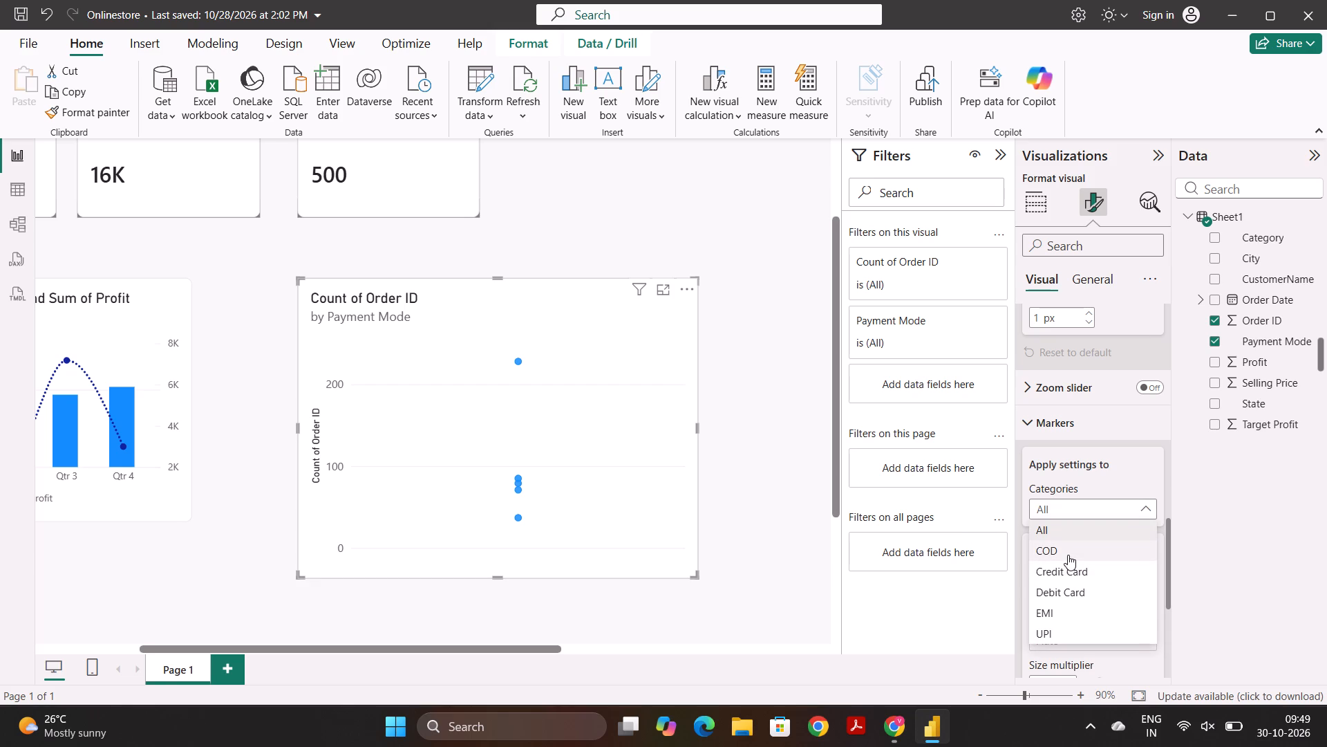
left_click(1068, 555)
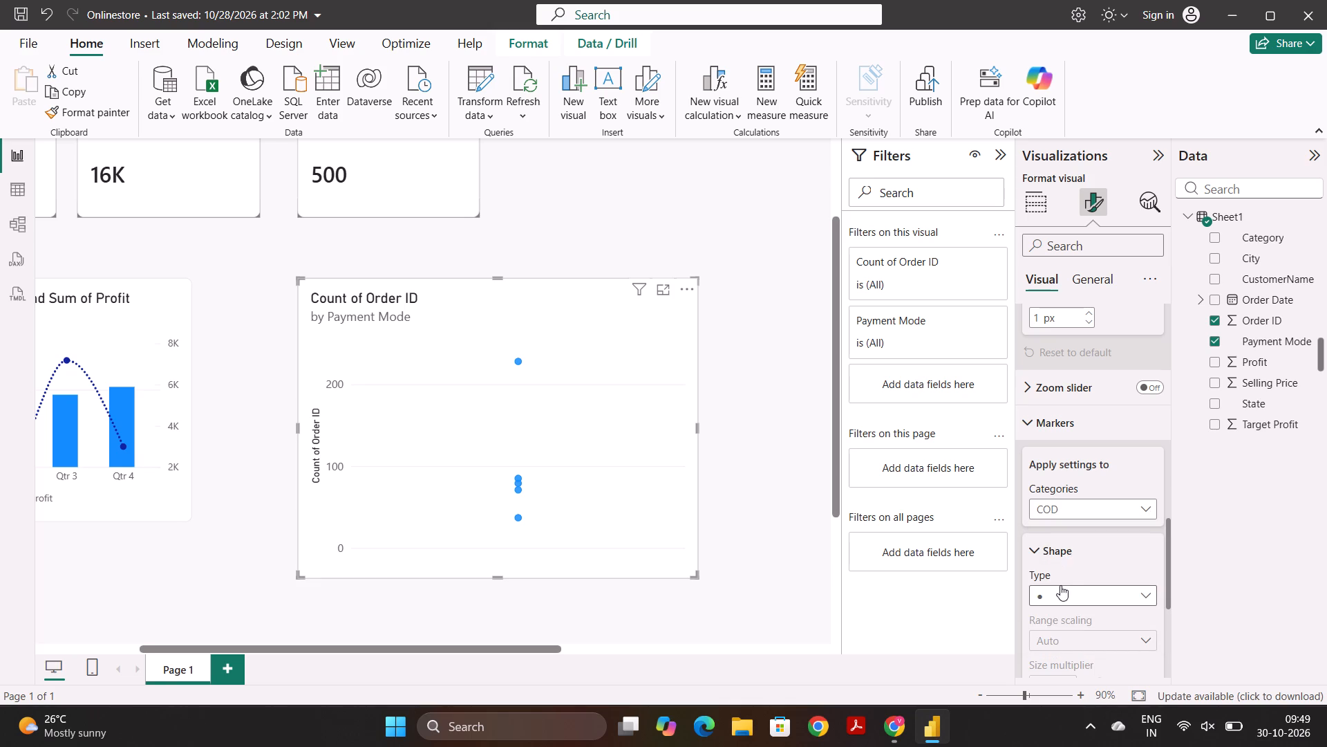
left_click(1064, 588)
left_click(1049, 515)
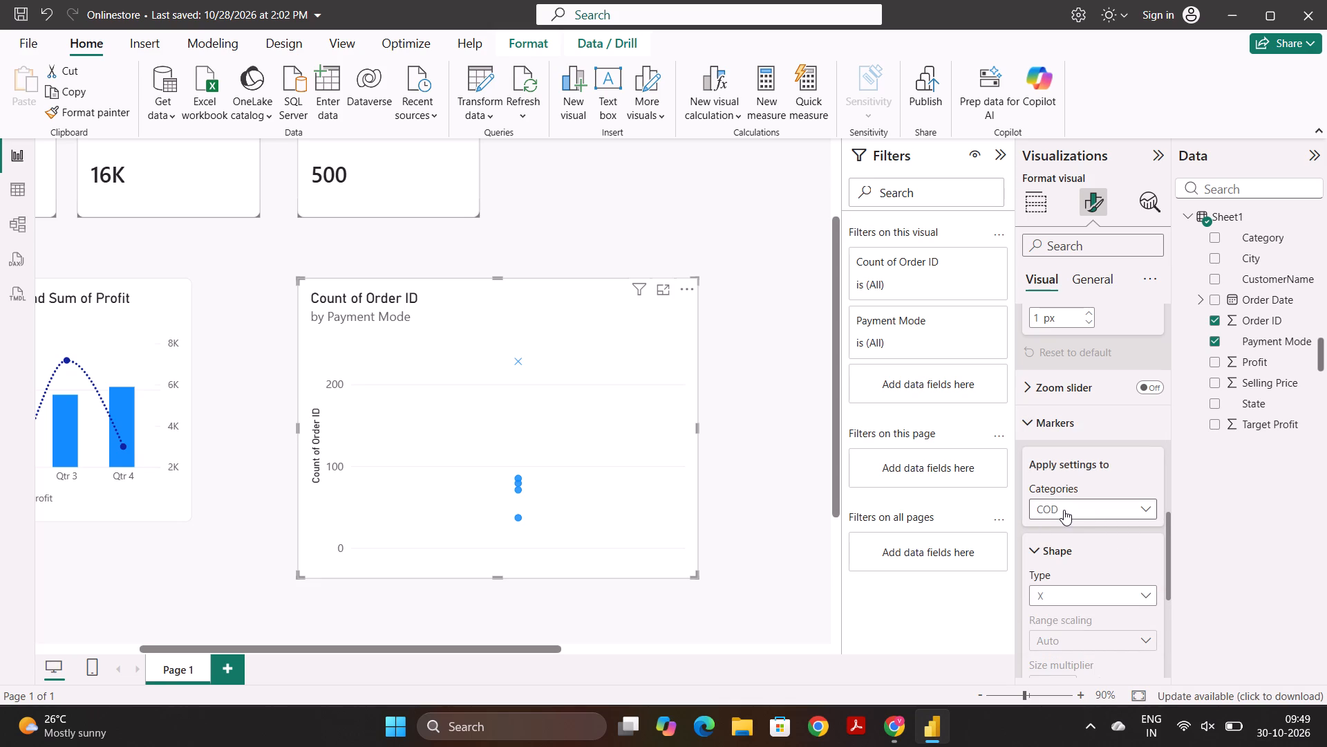
left_click(1073, 588)
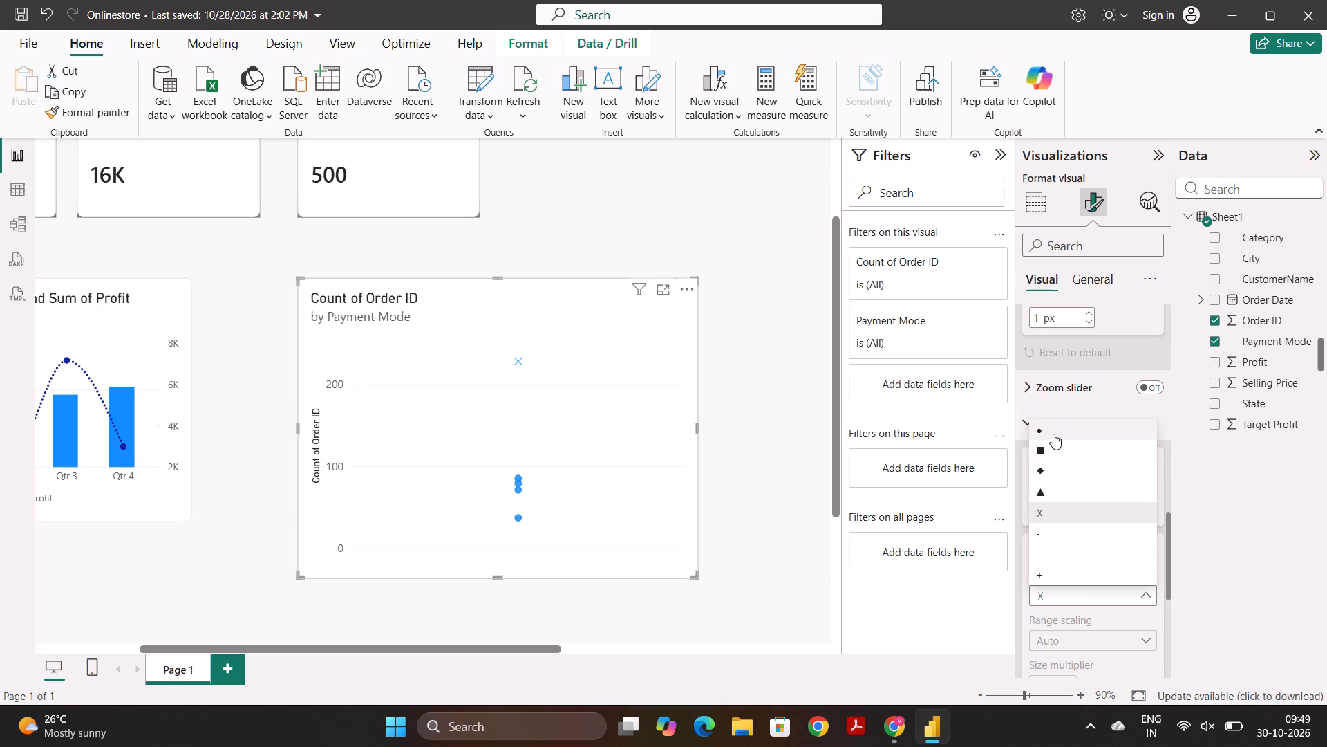
left_click(1053, 434)
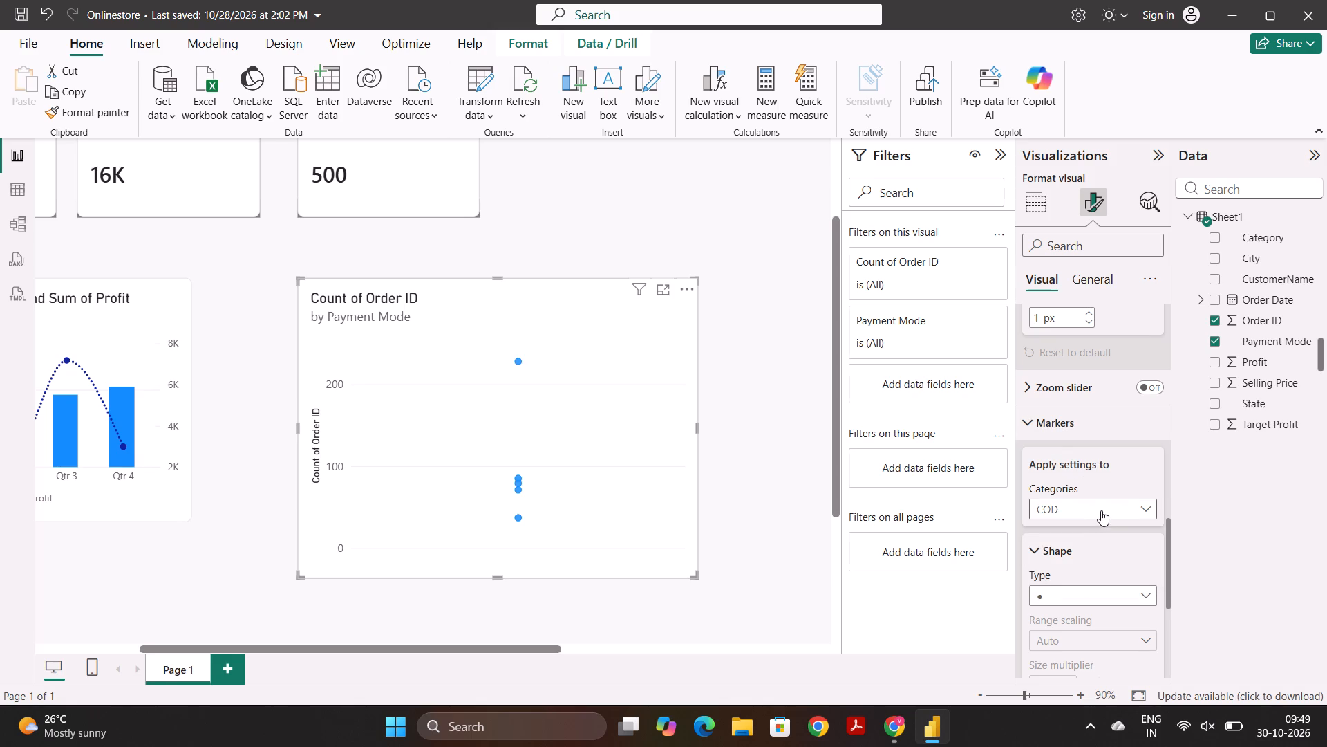
left_click(1112, 589)
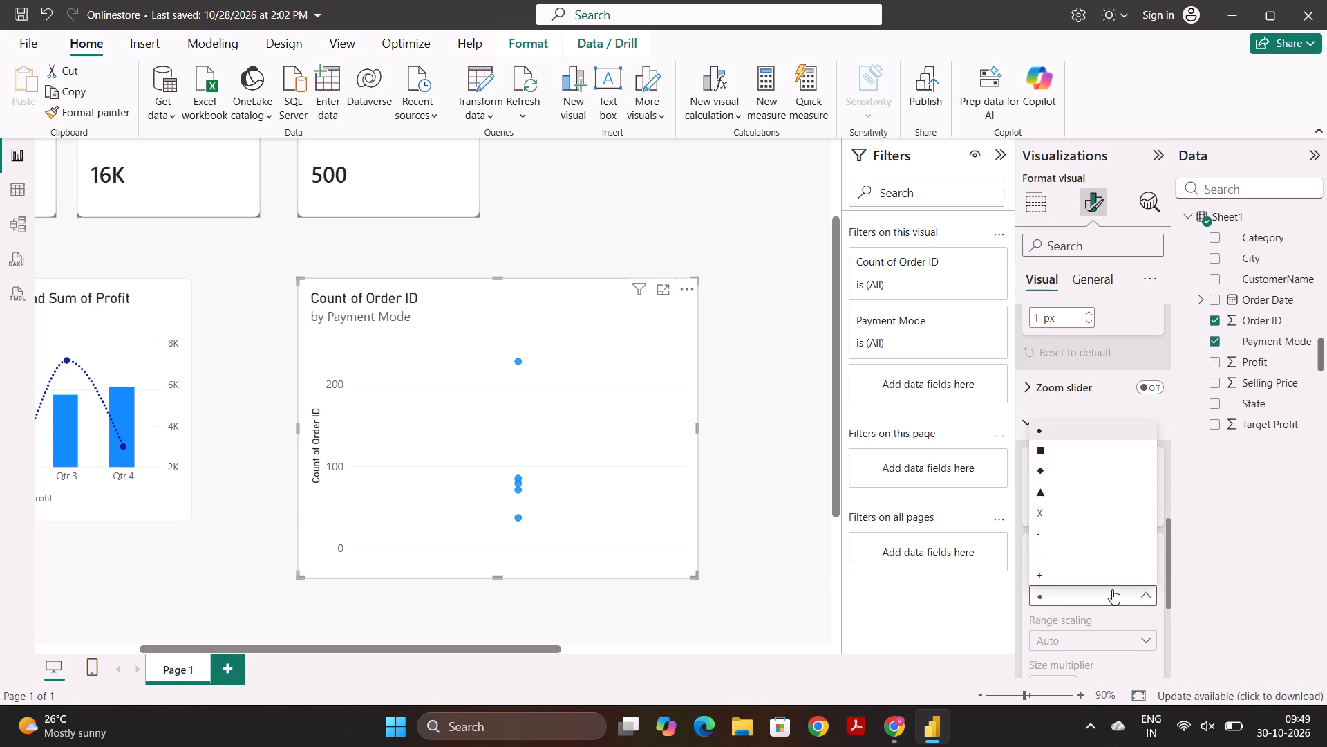
left_click(1079, 496)
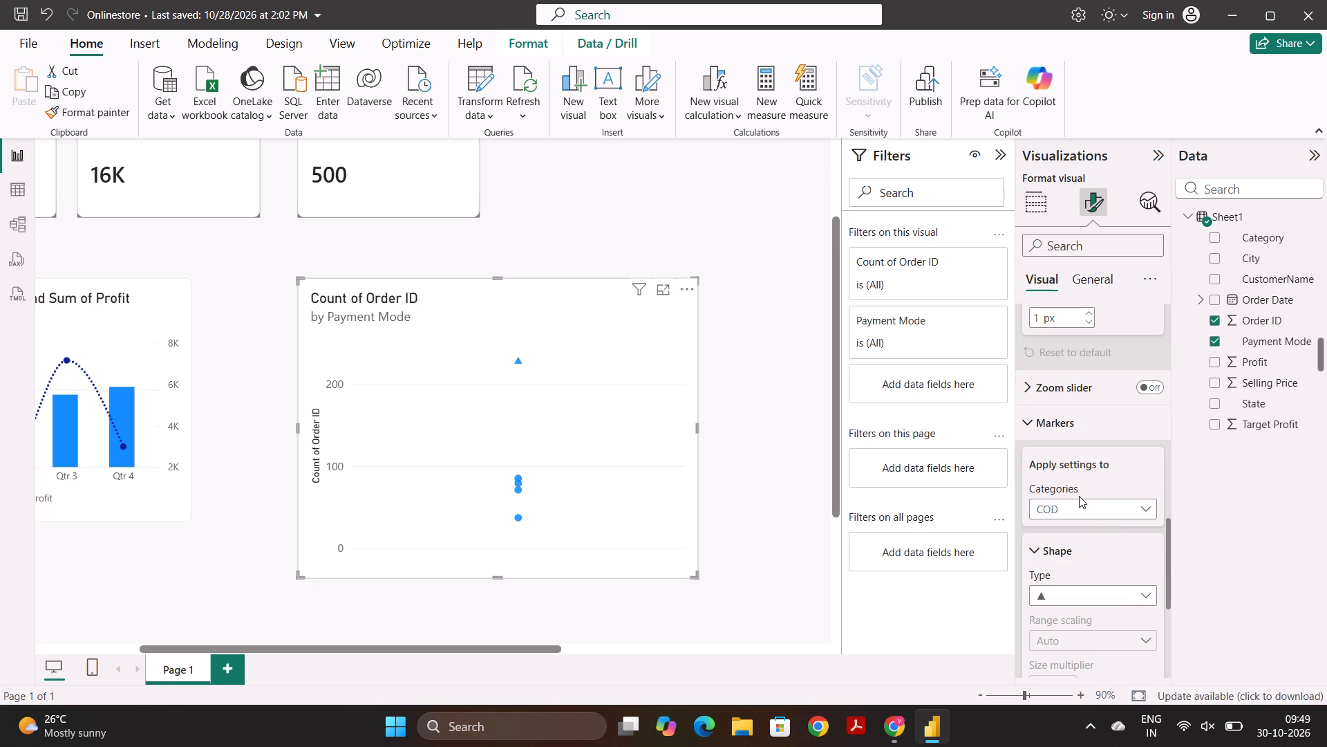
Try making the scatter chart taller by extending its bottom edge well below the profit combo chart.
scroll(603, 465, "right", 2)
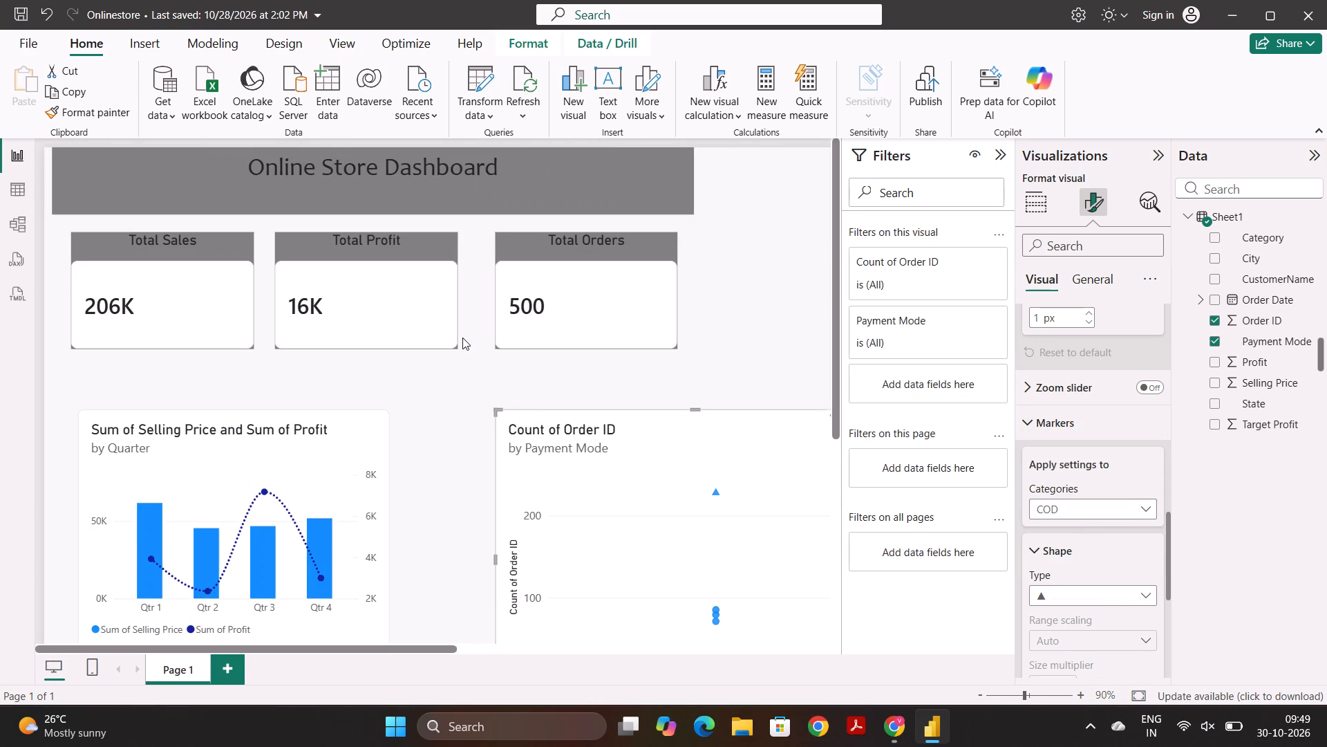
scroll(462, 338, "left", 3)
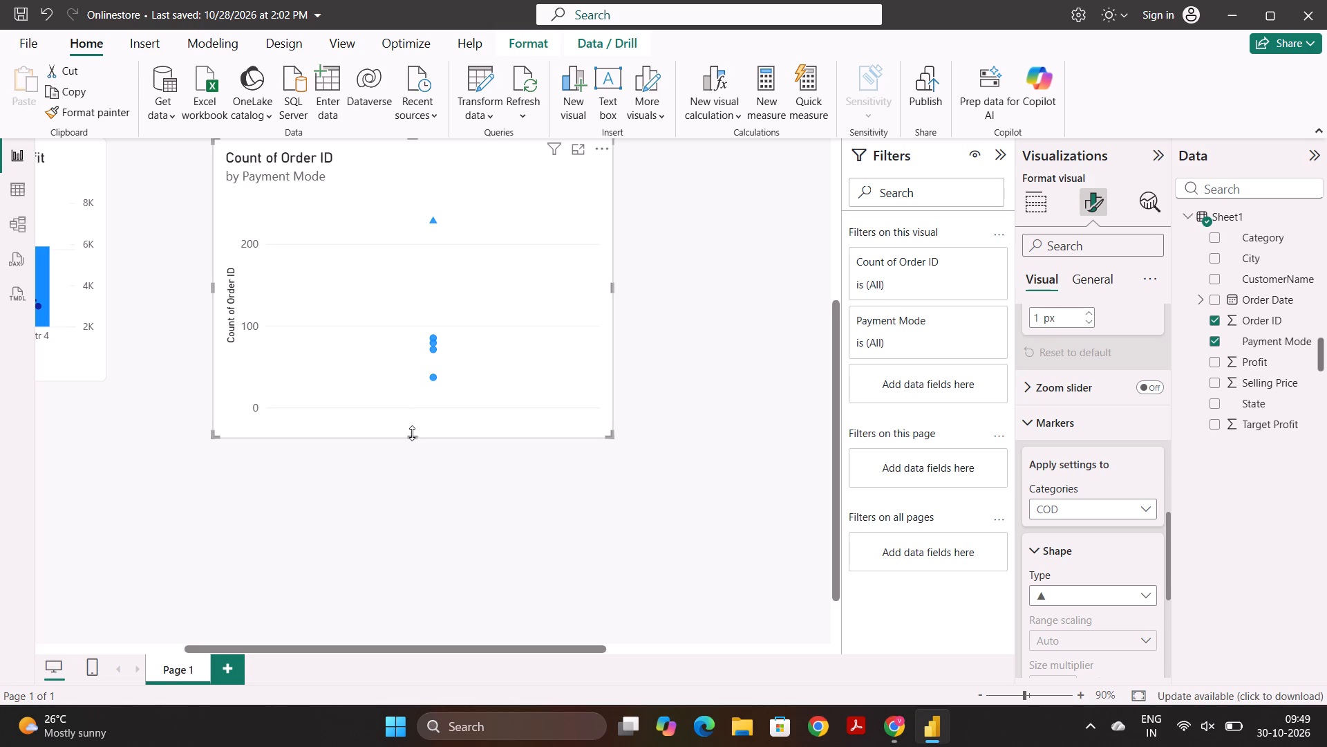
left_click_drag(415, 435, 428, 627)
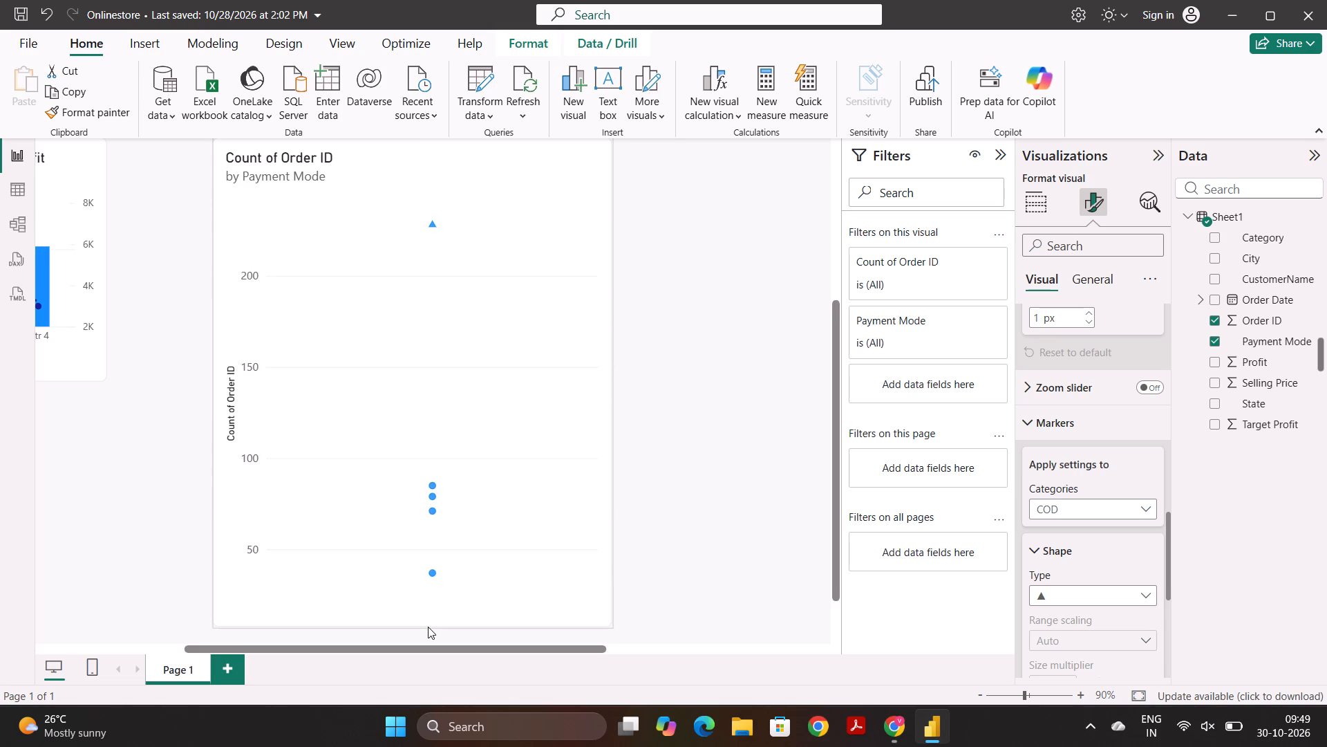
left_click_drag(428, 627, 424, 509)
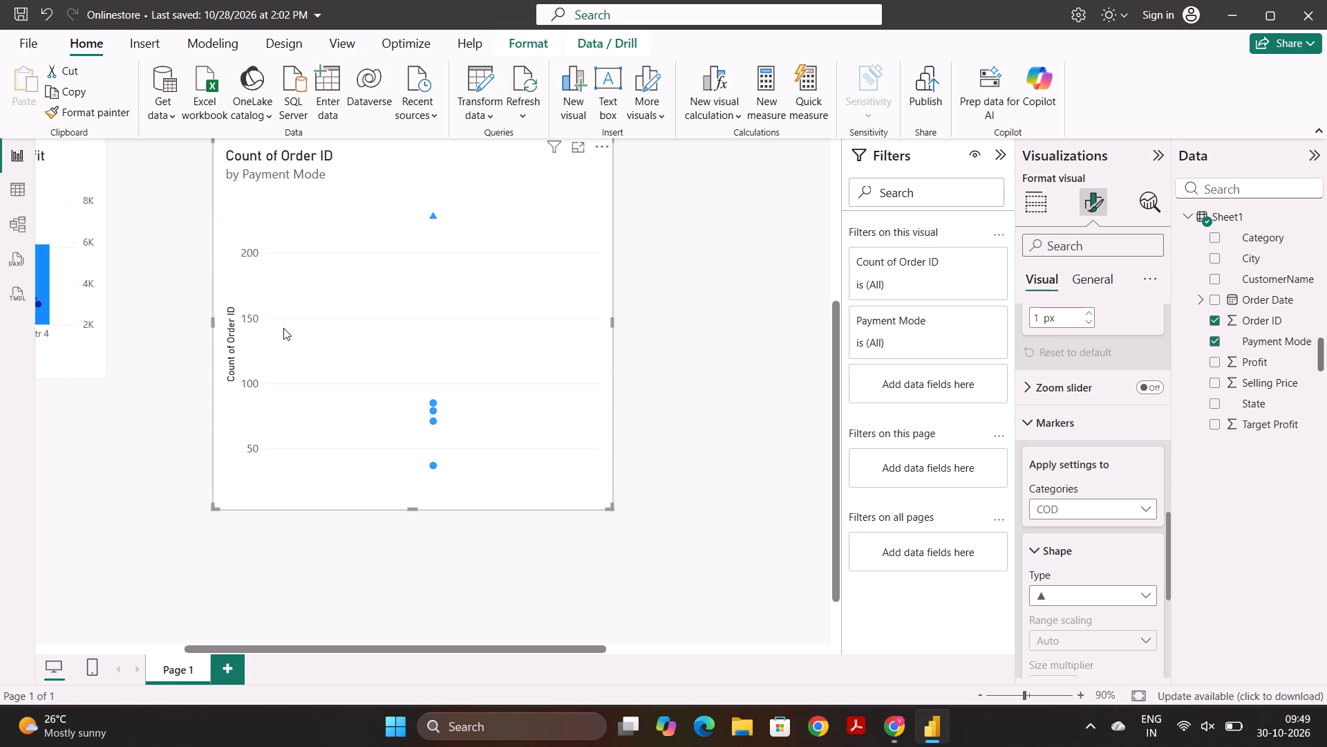
Narrow the Count of Order ID scatter chart slightly by pulling its right edge inward.
scroll(480, 419, "up", 1)
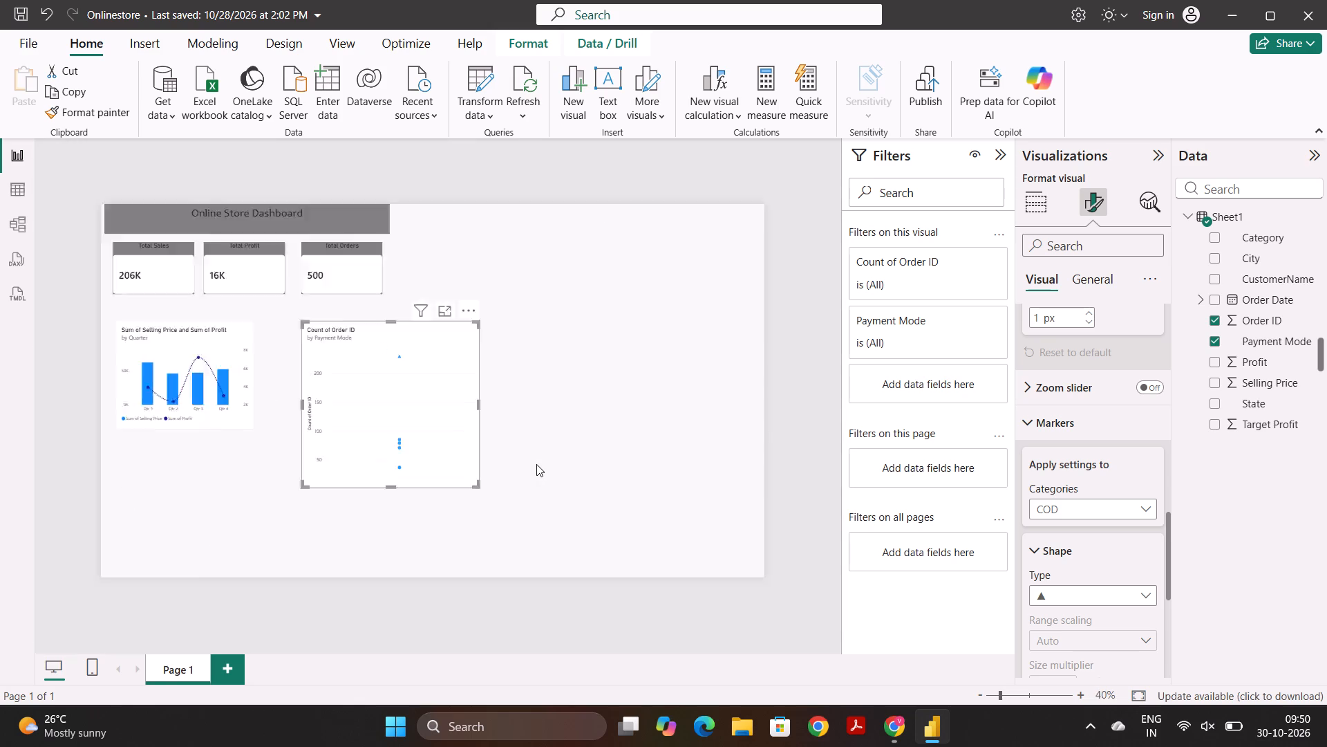
scroll(496, 416, "down", 1)
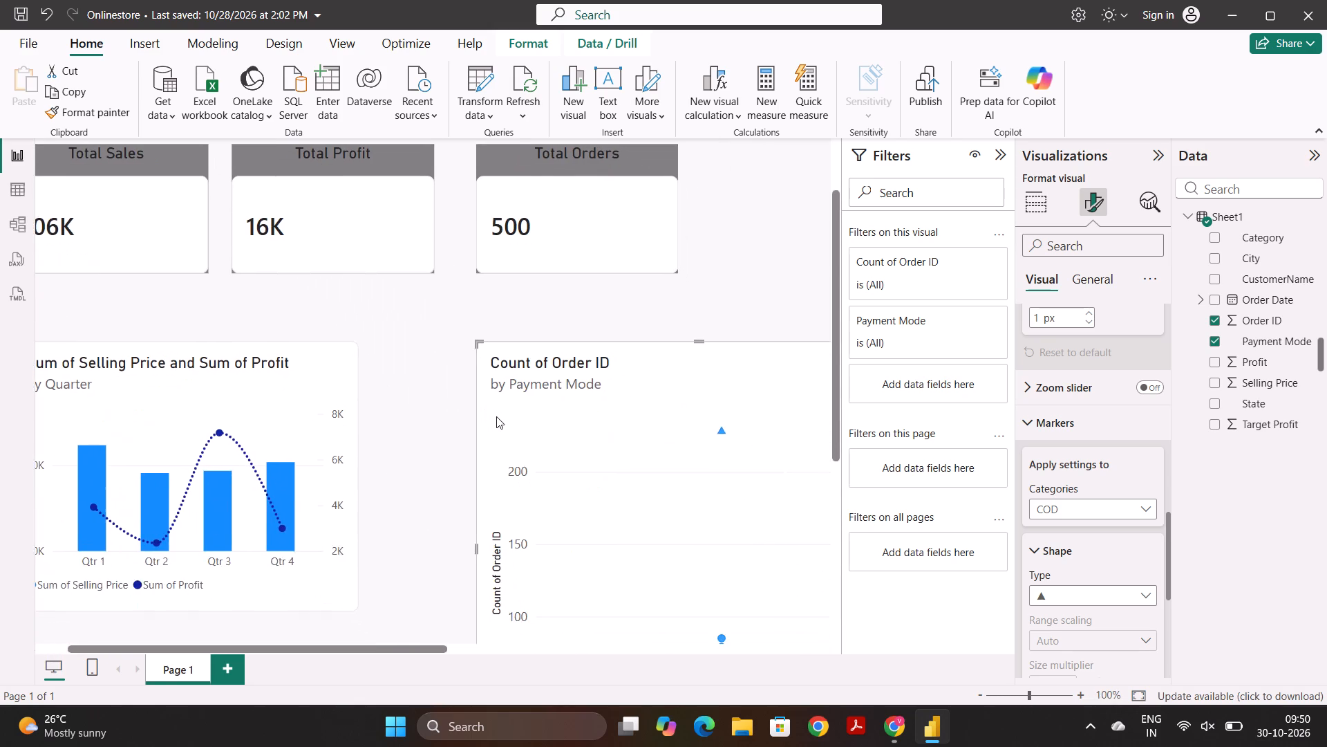
scroll(496, 416, "left", 2)
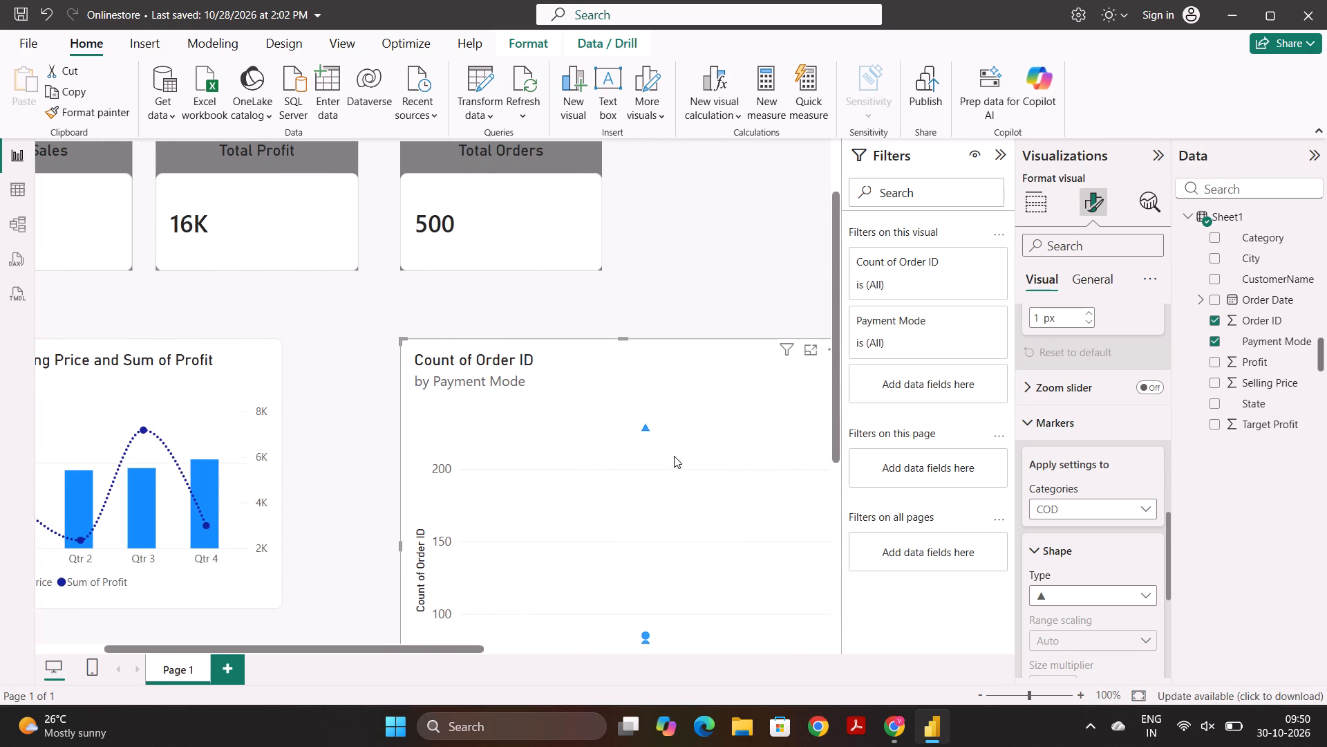
scroll(554, 378, "left", 3)
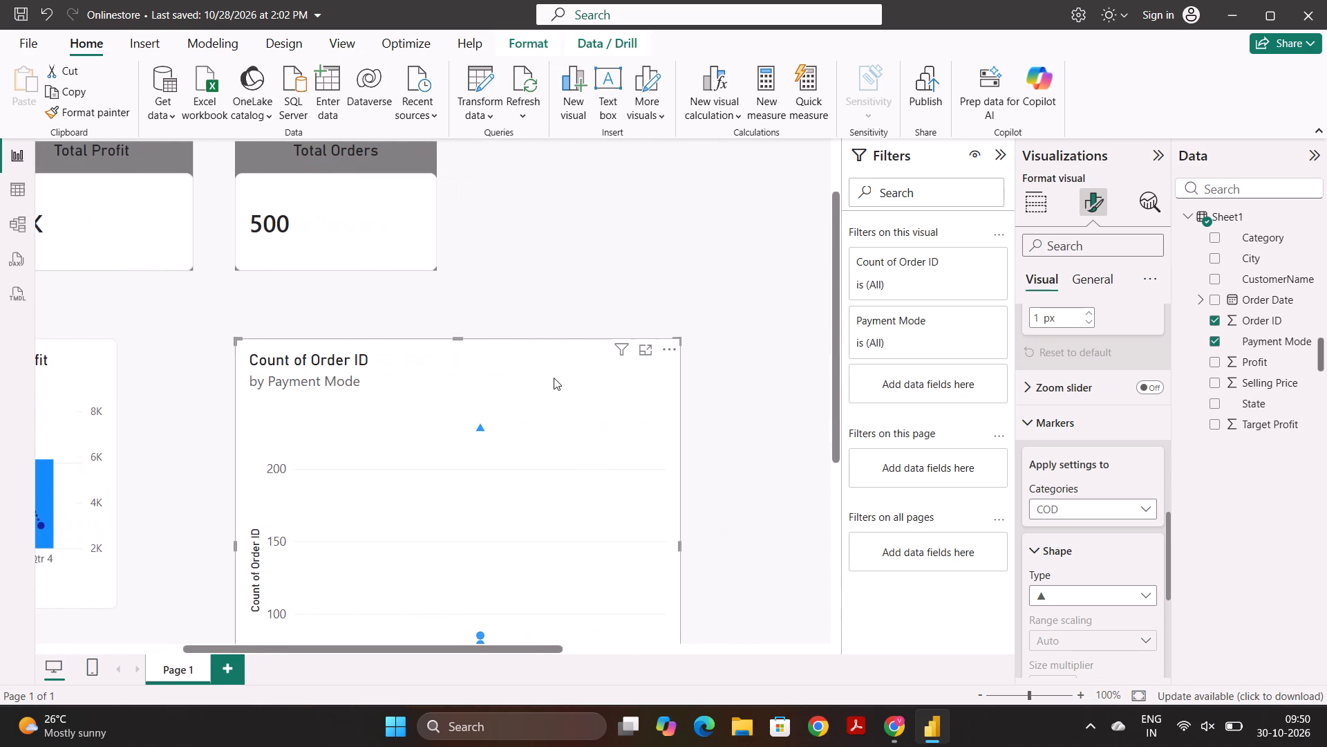
left_click_drag(676, 544, 634, 522)
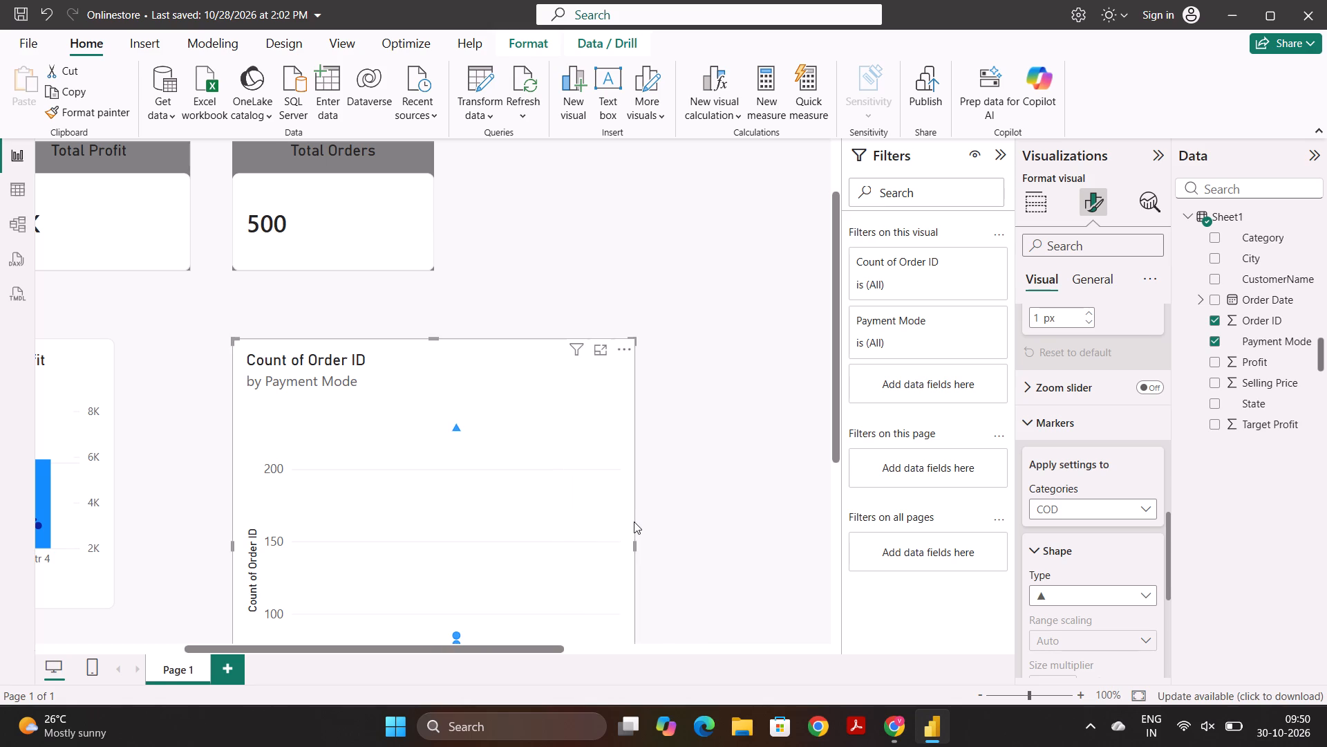
Try a taller scatter chart, and shorten it until its bottom edge sits only slightly below the profit combo chart's.
scroll(510, 430, "down", 1)
scroll(520, 544, "down", 2)
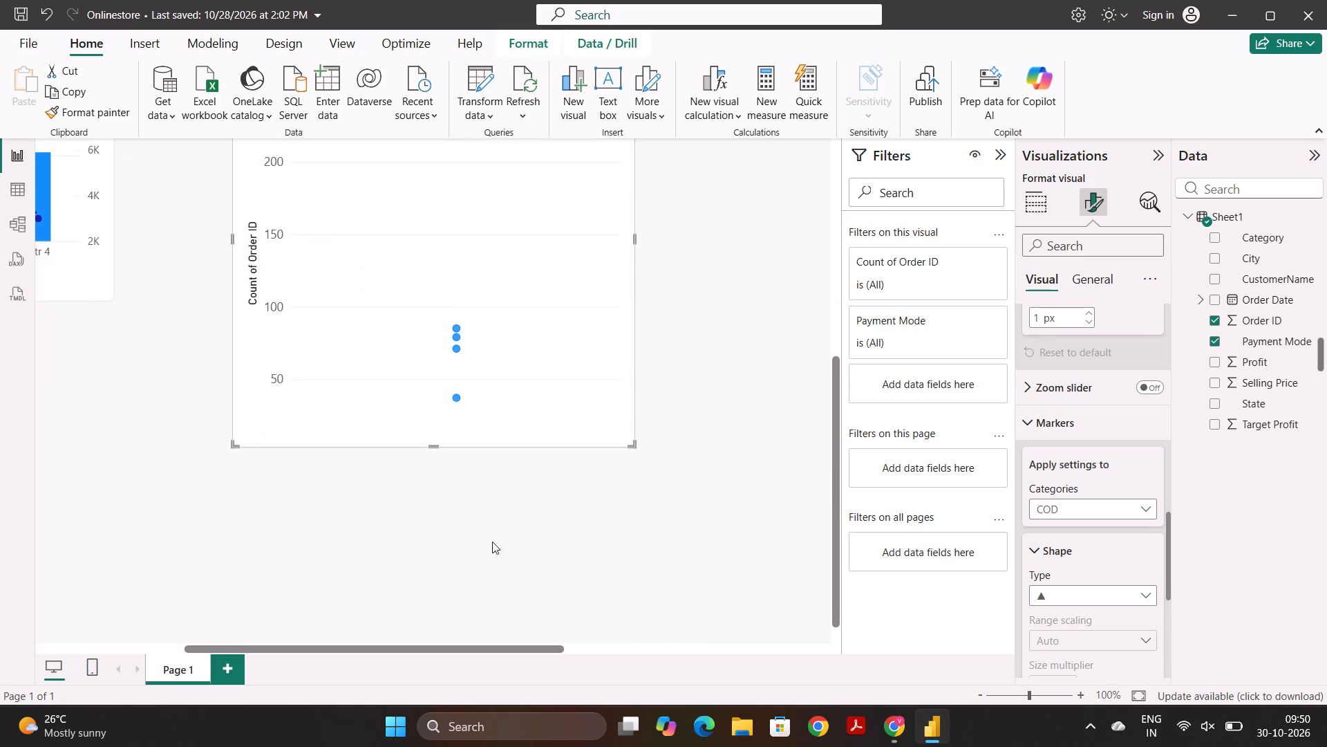
left_click_drag(433, 444, 421, 555)
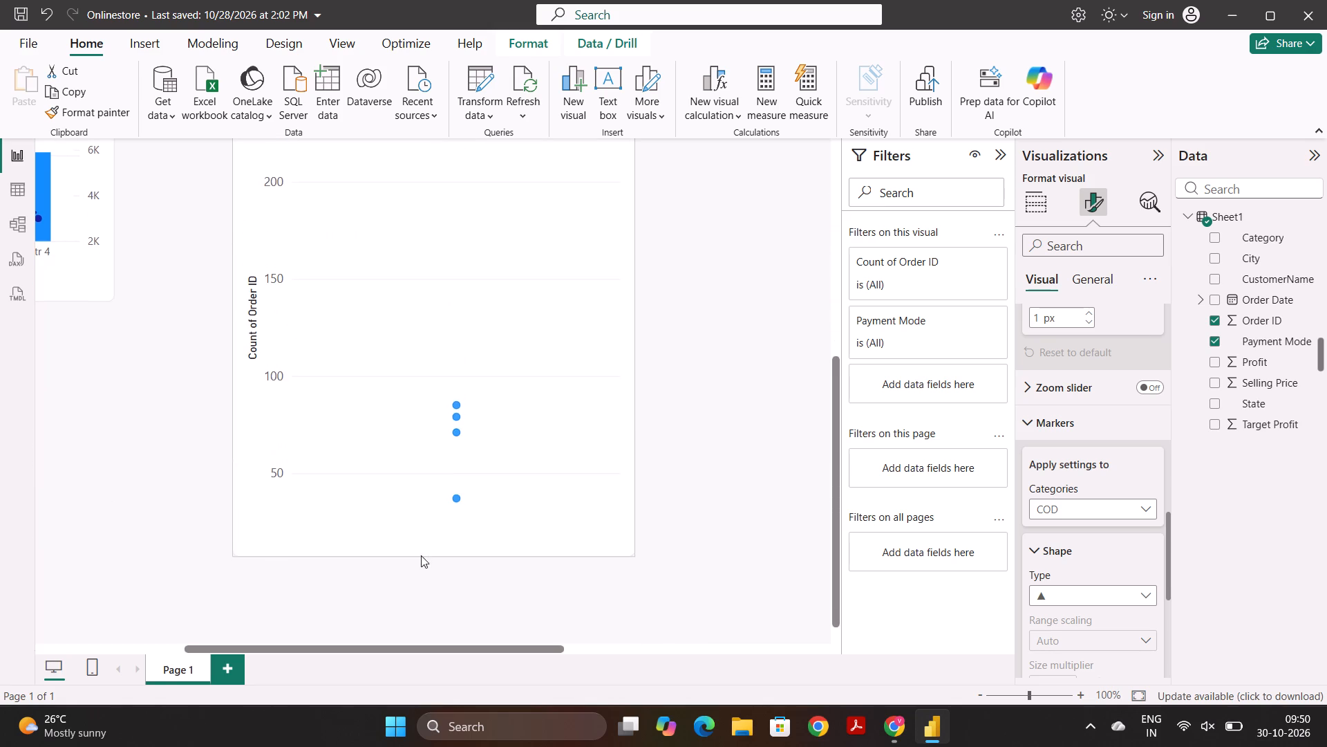
left_click_drag(421, 555, 432, 443)
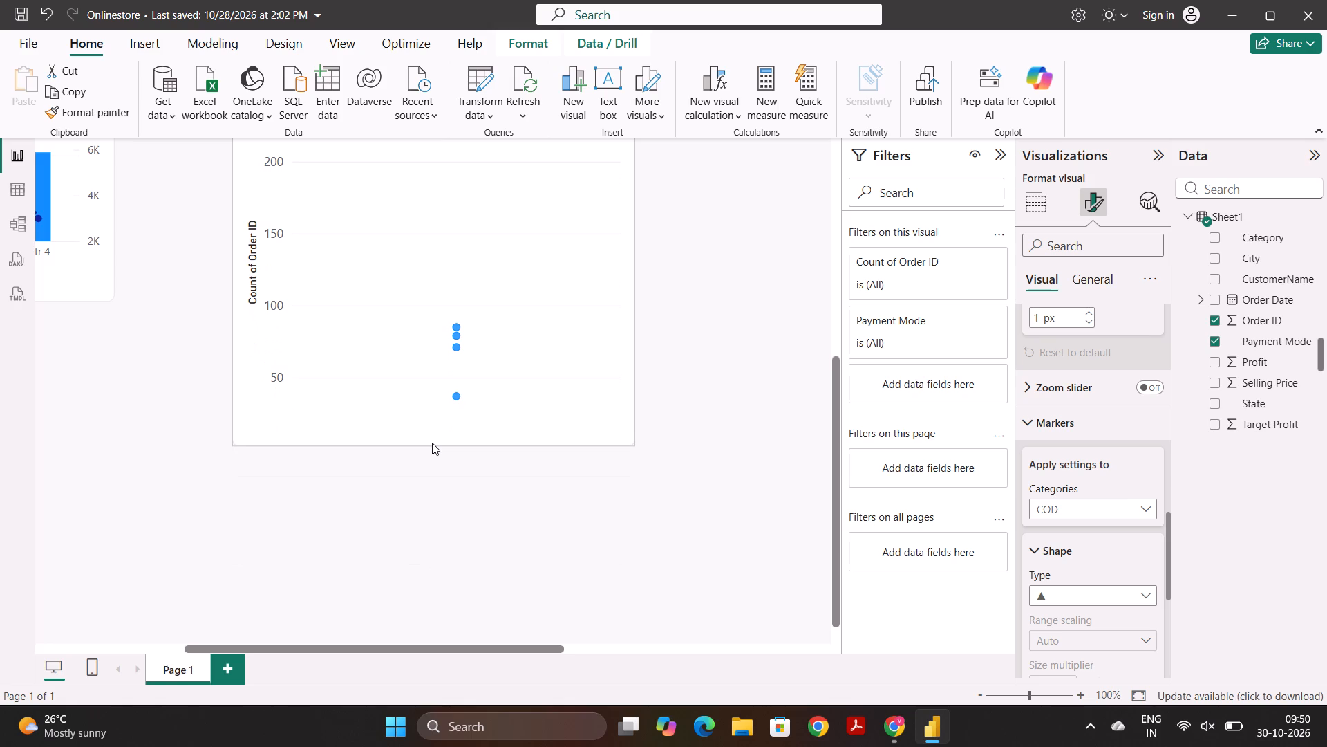
left_click_drag(432, 443, 440, 369)
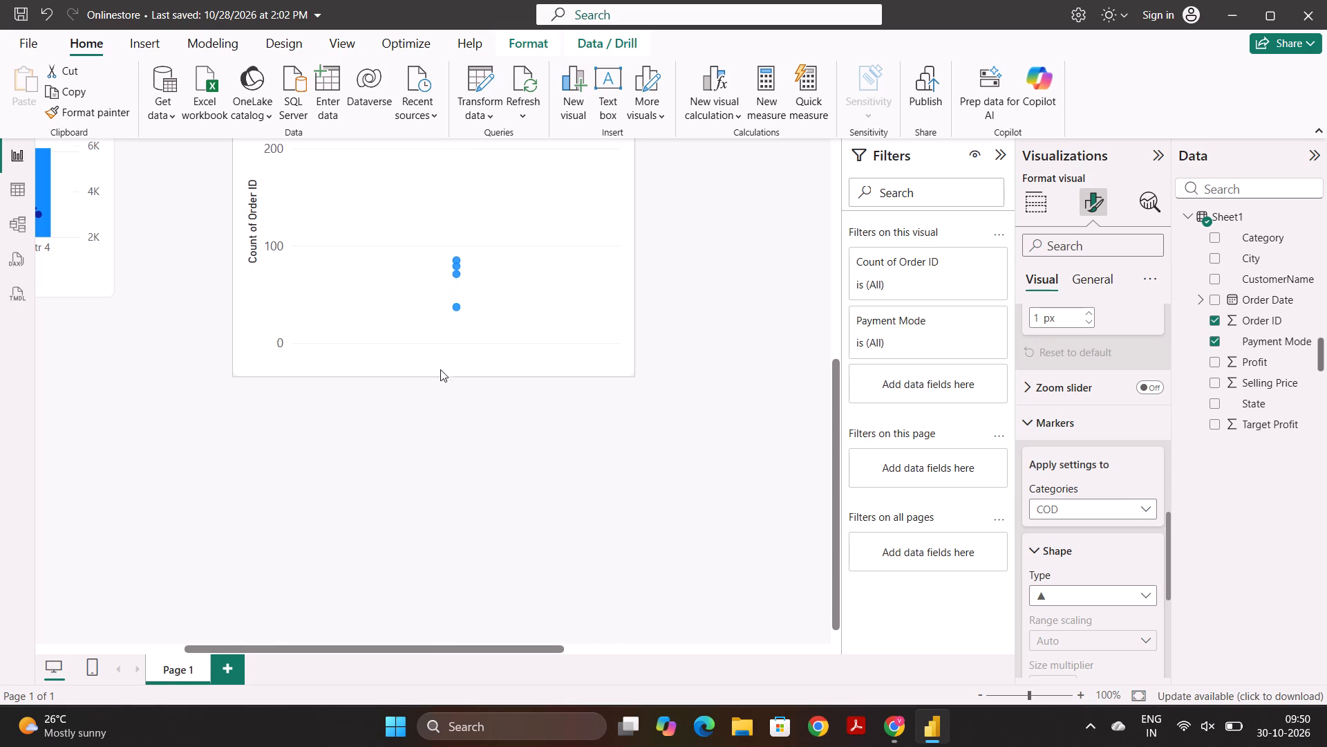
left_click_drag(440, 369, 435, 336)
scroll(435, 336, "up", 3)
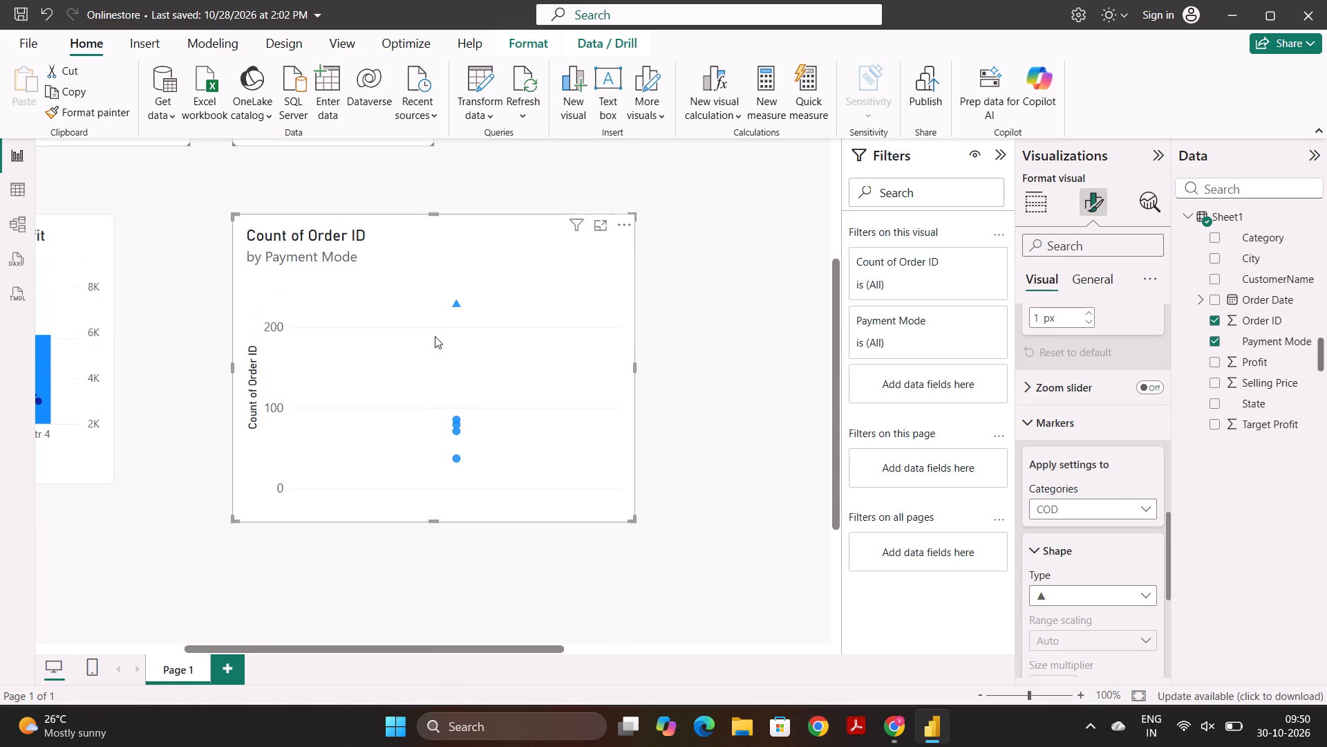
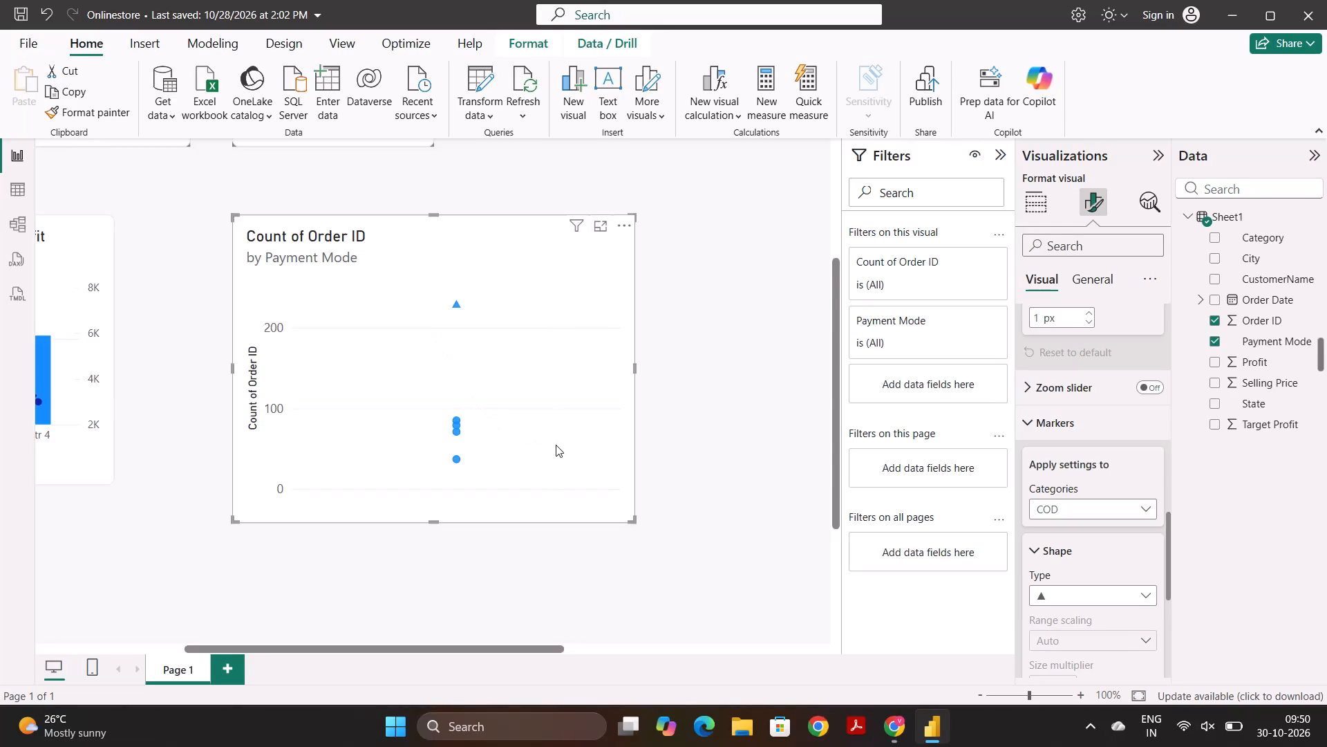
Add an empty gauge visual to the dashboard page, with no existing chart selected.
scroll(556, 445, "down", 1)
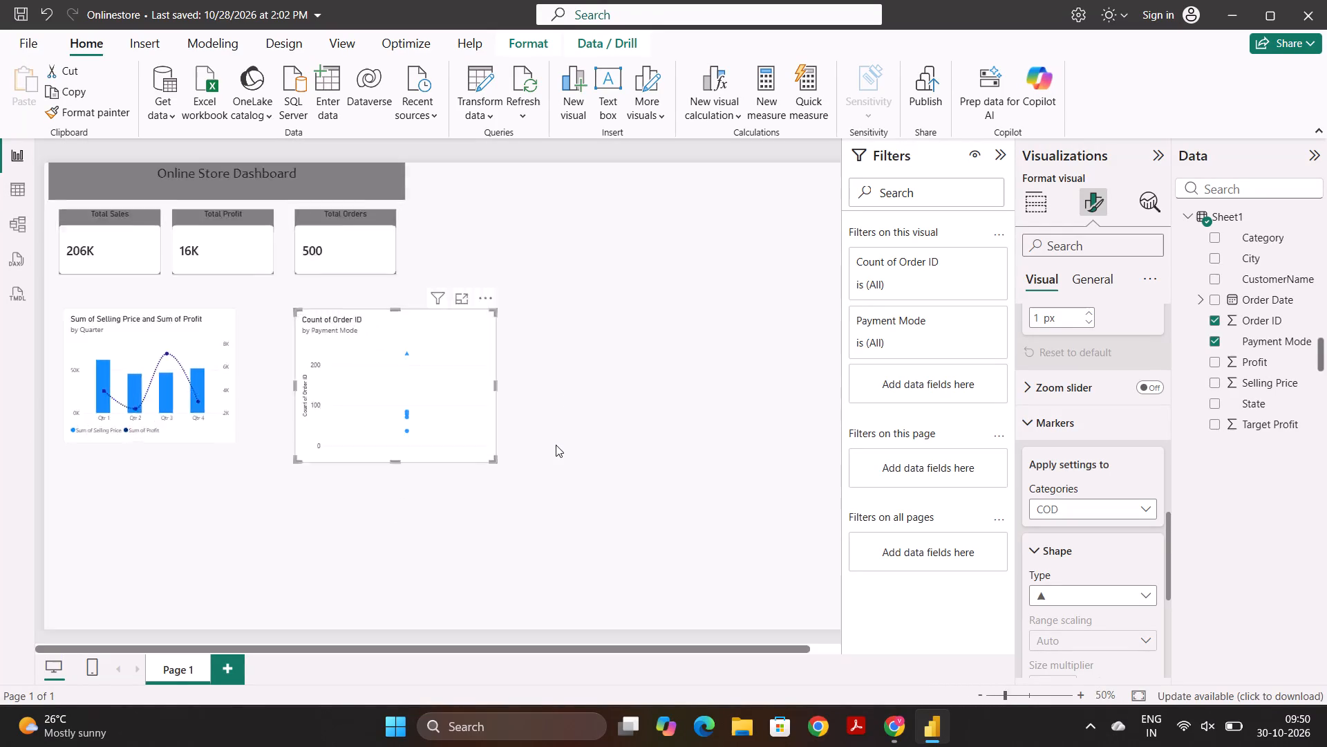
scroll(518, 348, "down", 3)
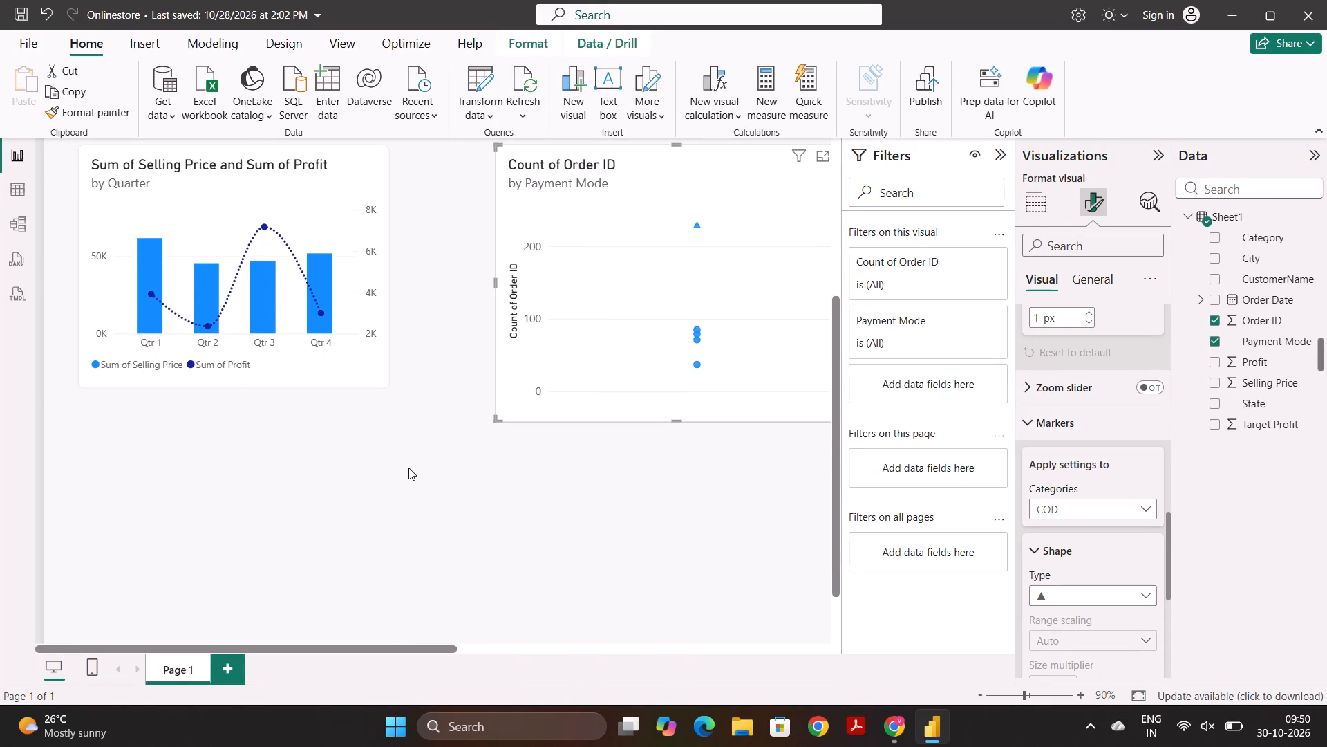
left_click(408, 468)
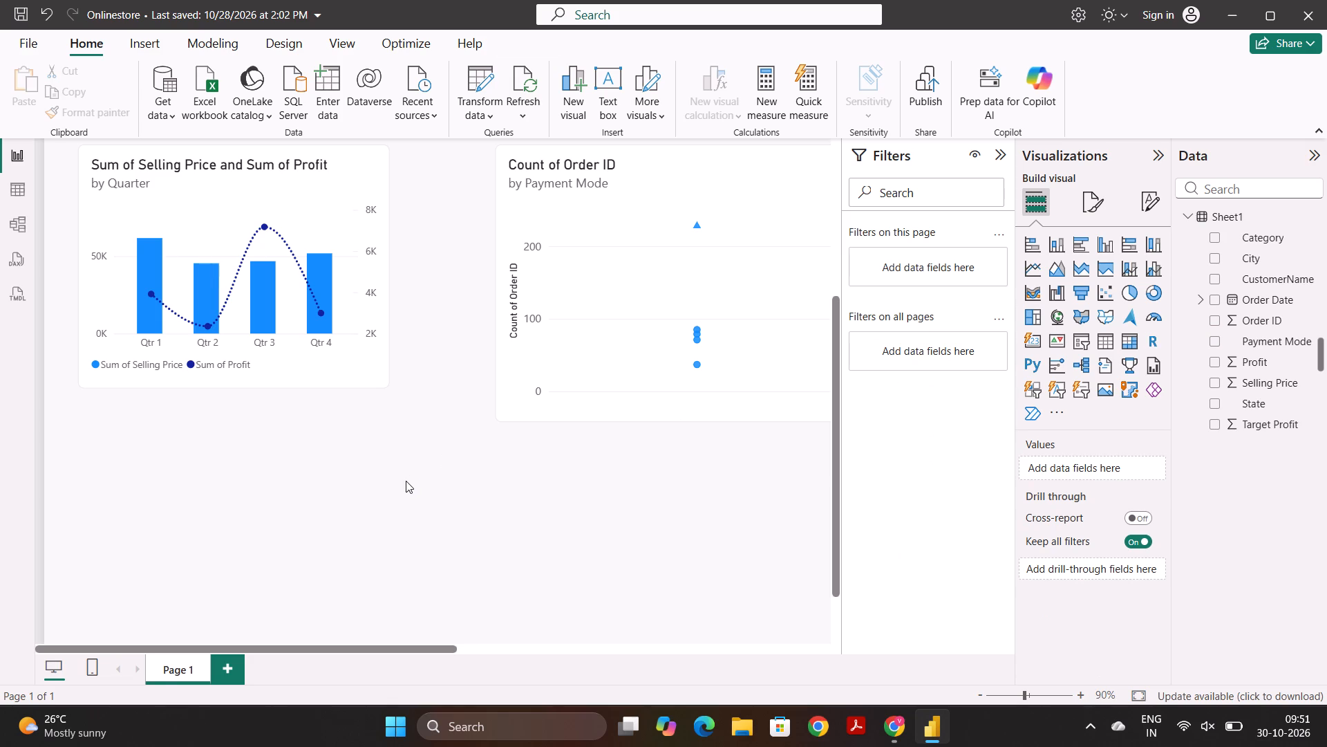
left_click(1154, 319)
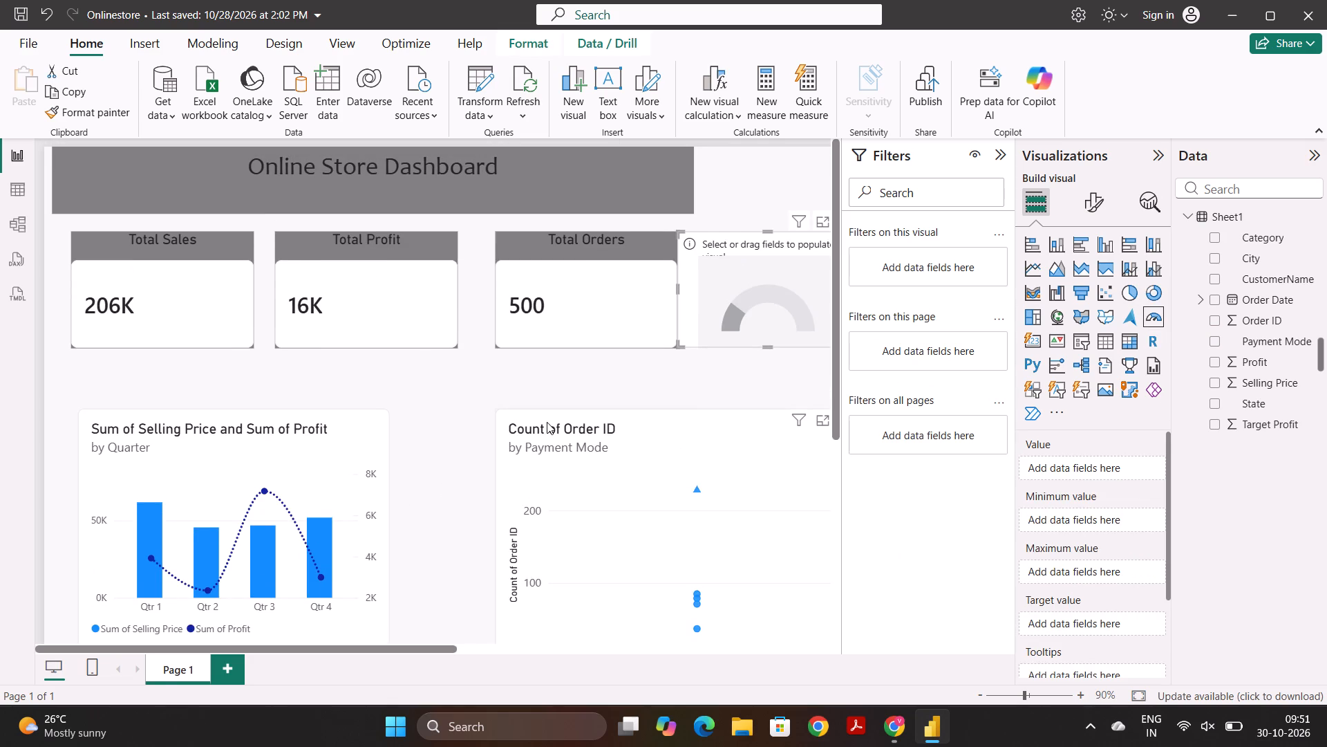
Move the empty gauge from beside the Total Orders card to the open area just off the scatter chart's lower-right corner.
scroll(547, 422, "left", 2)
left_click_drag(539, 305, 608, 297)
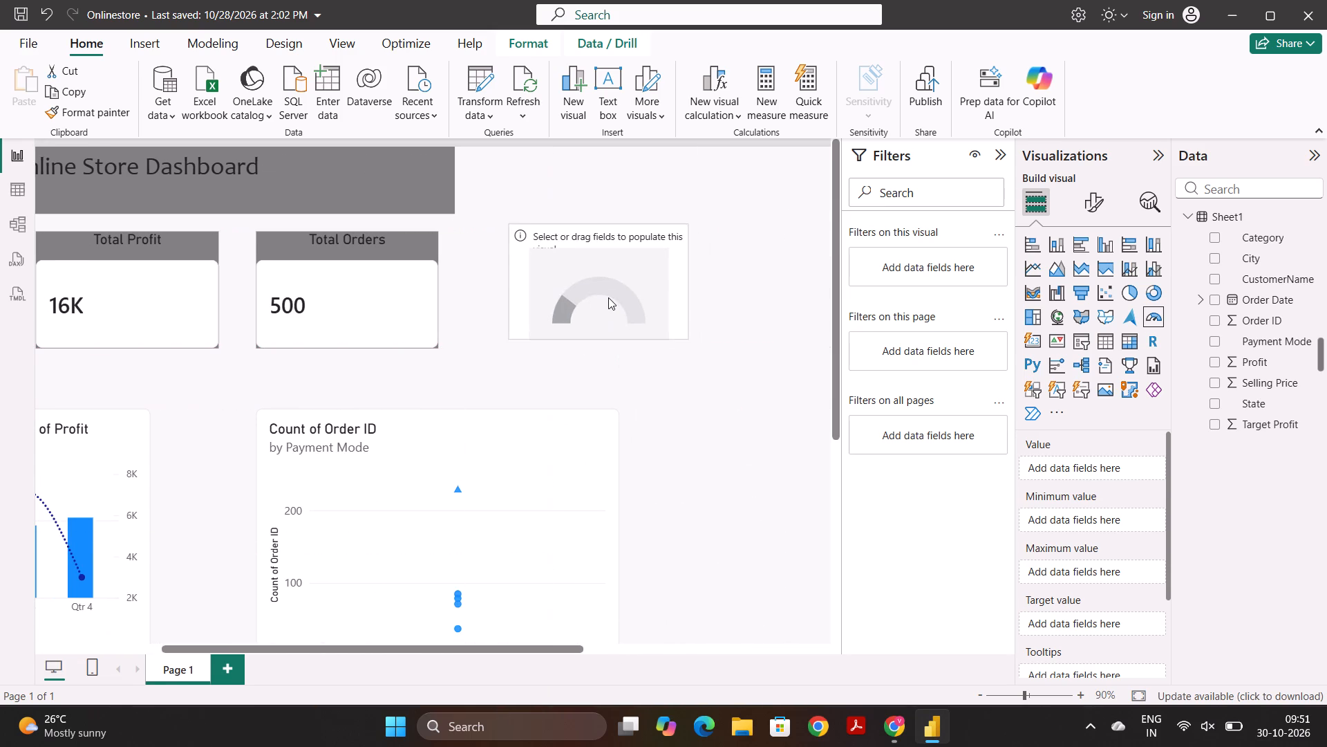
left_click_drag(608, 297, 778, 576)
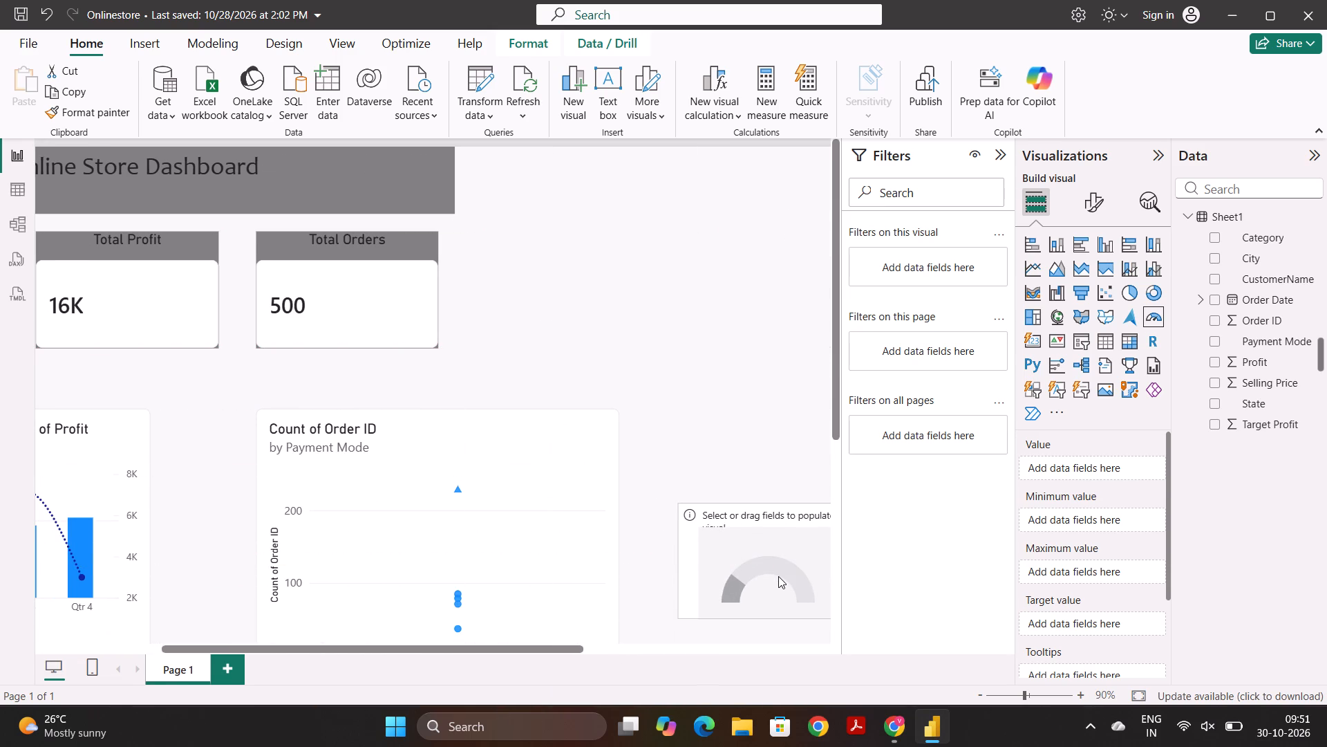
left_click_drag(778, 576, 758, 642)
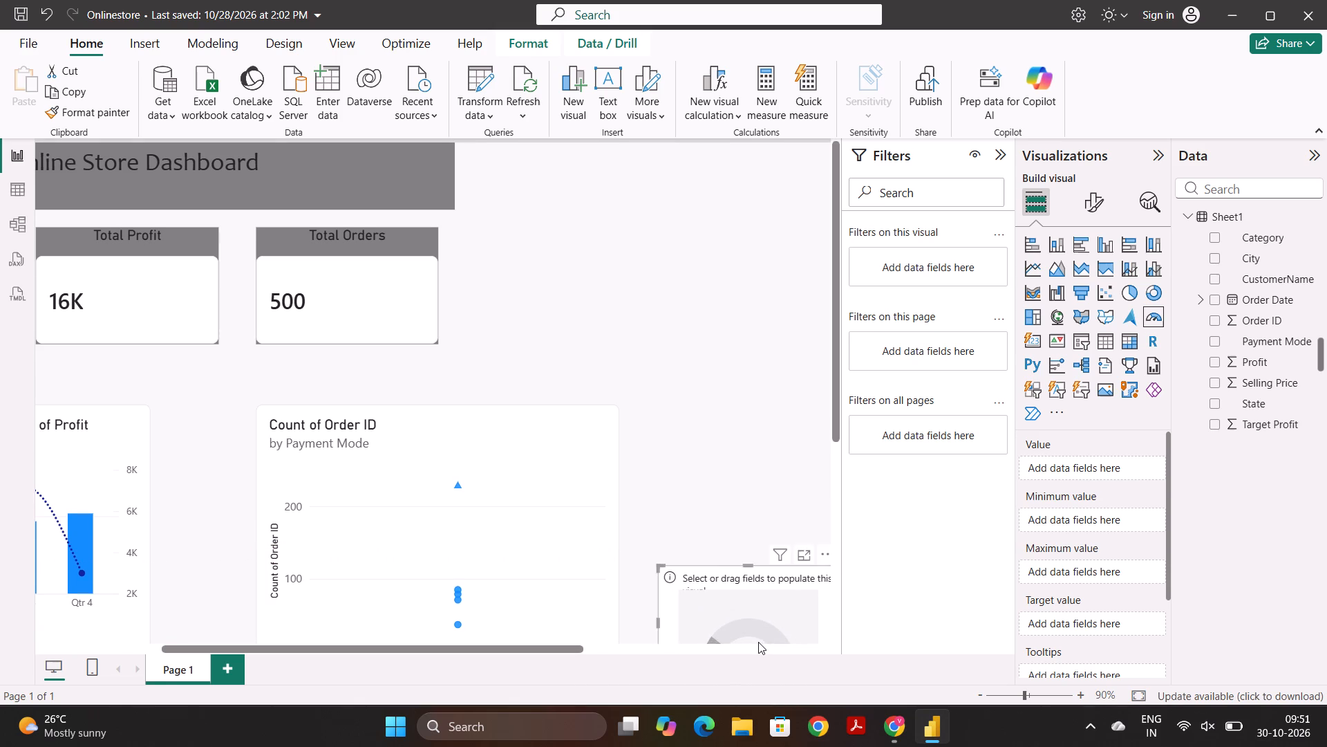
scroll(758, 642, "down", 2)
left_click_drag(713, 486, 686, 589)
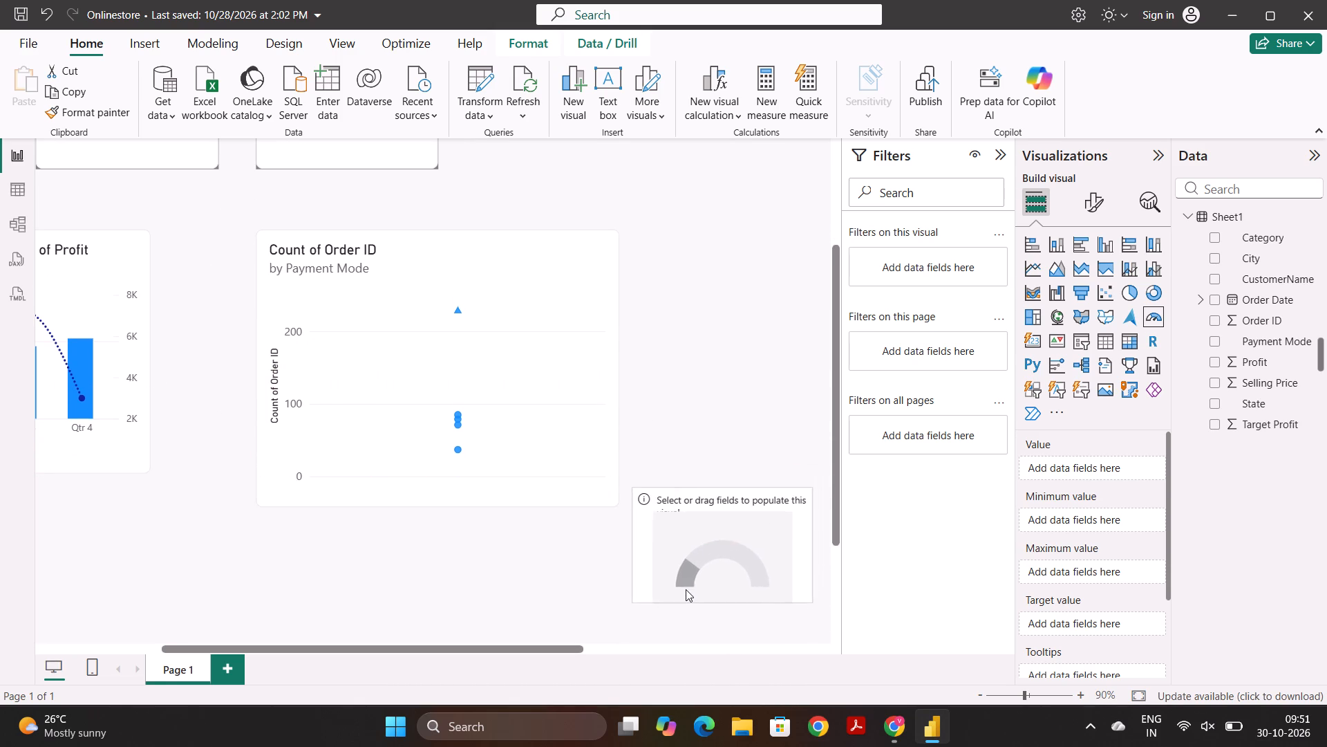
left_click_drag(686, 589, 681, 598)
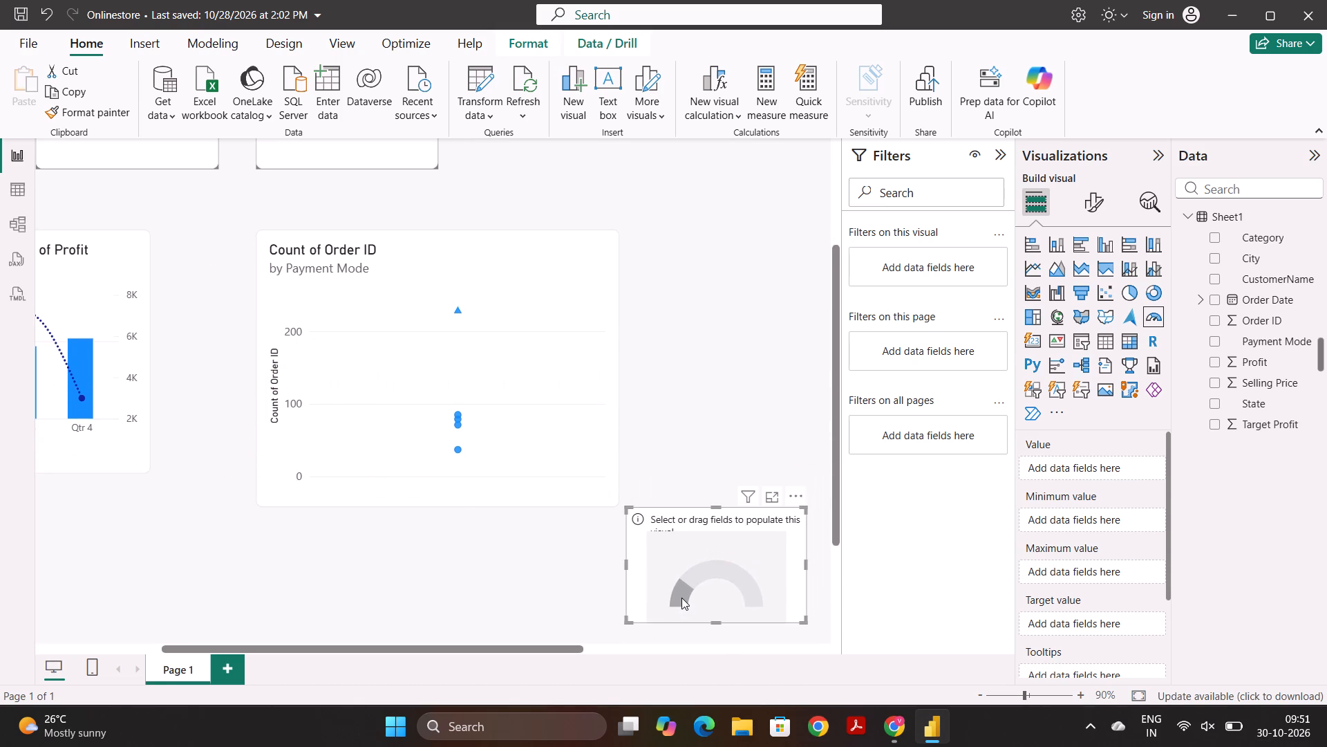
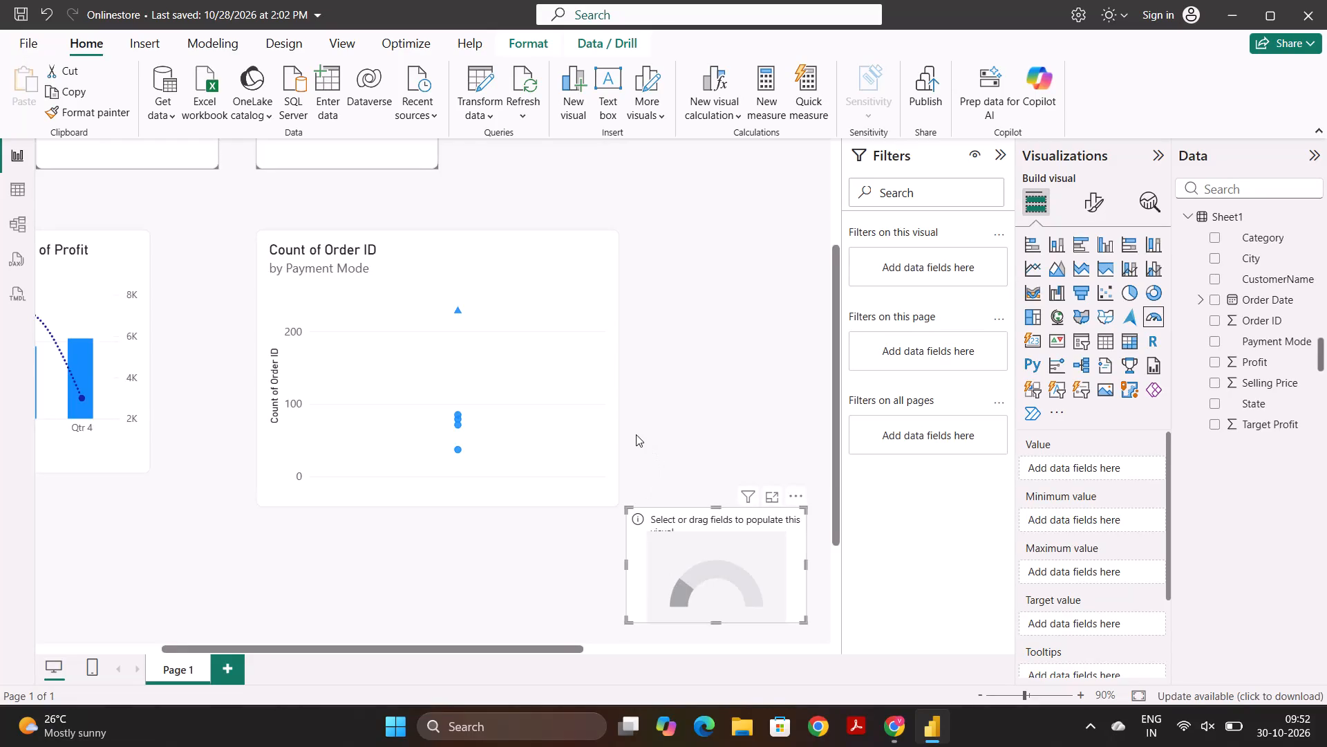
Move the empty gauge into the open area below the combo chart and scatter chart, near the scatter chart's lower-left corner.
scroll(636, 434, "down", 3)
scroll(636, 434, "left", 1)
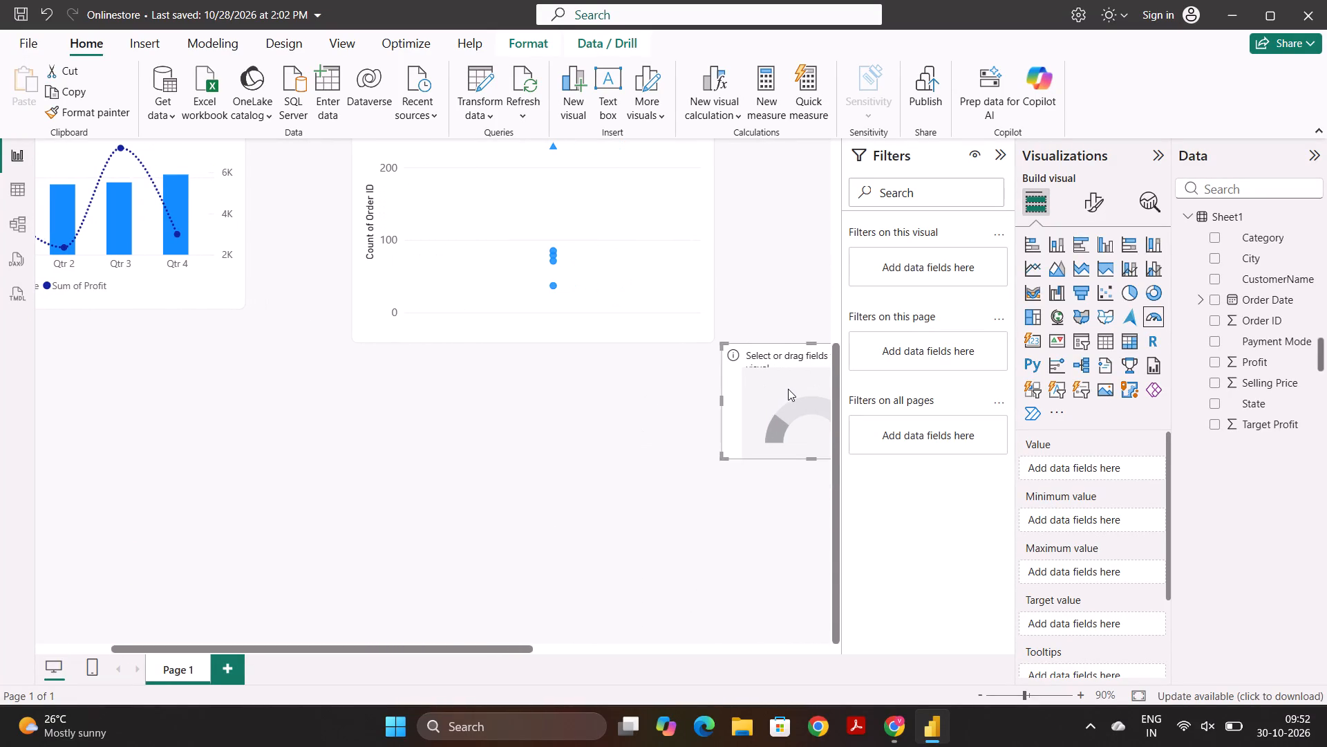
left_click_drag(788, 389, 243, 408)
left_click_drag(259, 416, 267, 479)
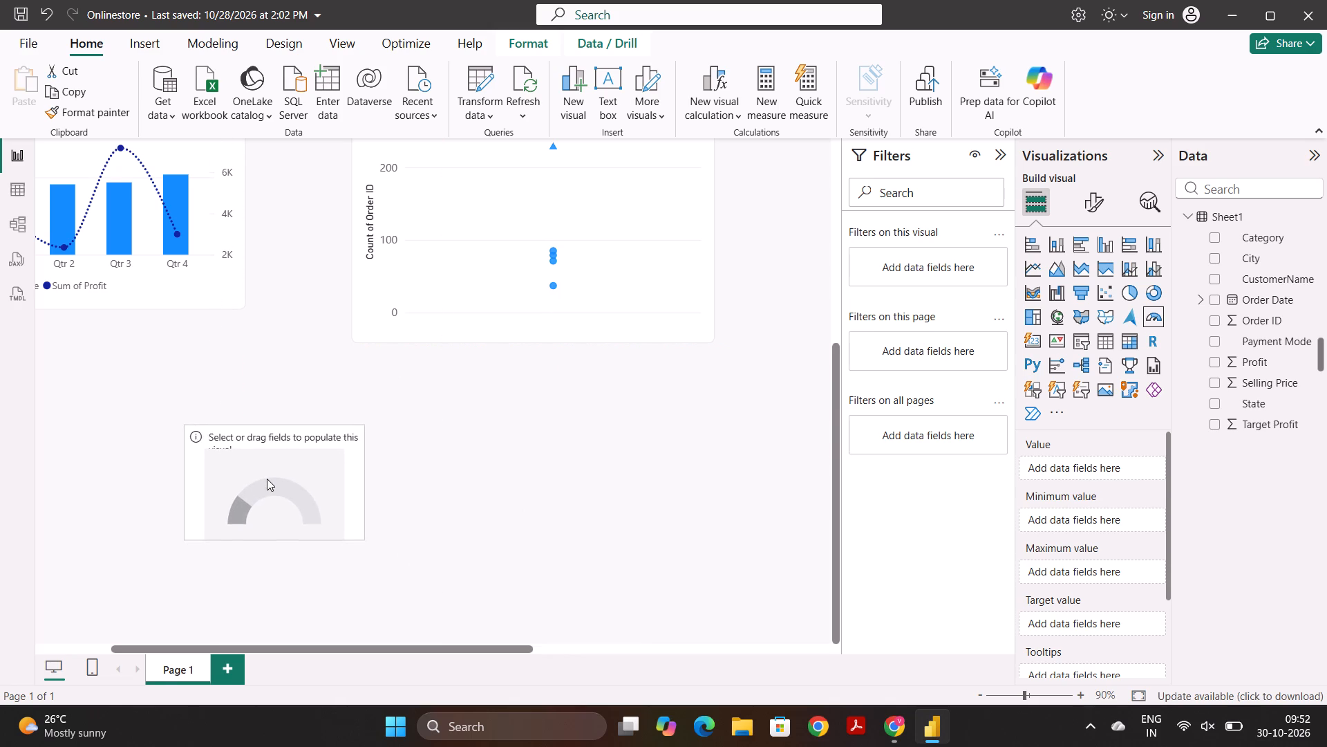
left_click_drag(267, 479, 268, 477)
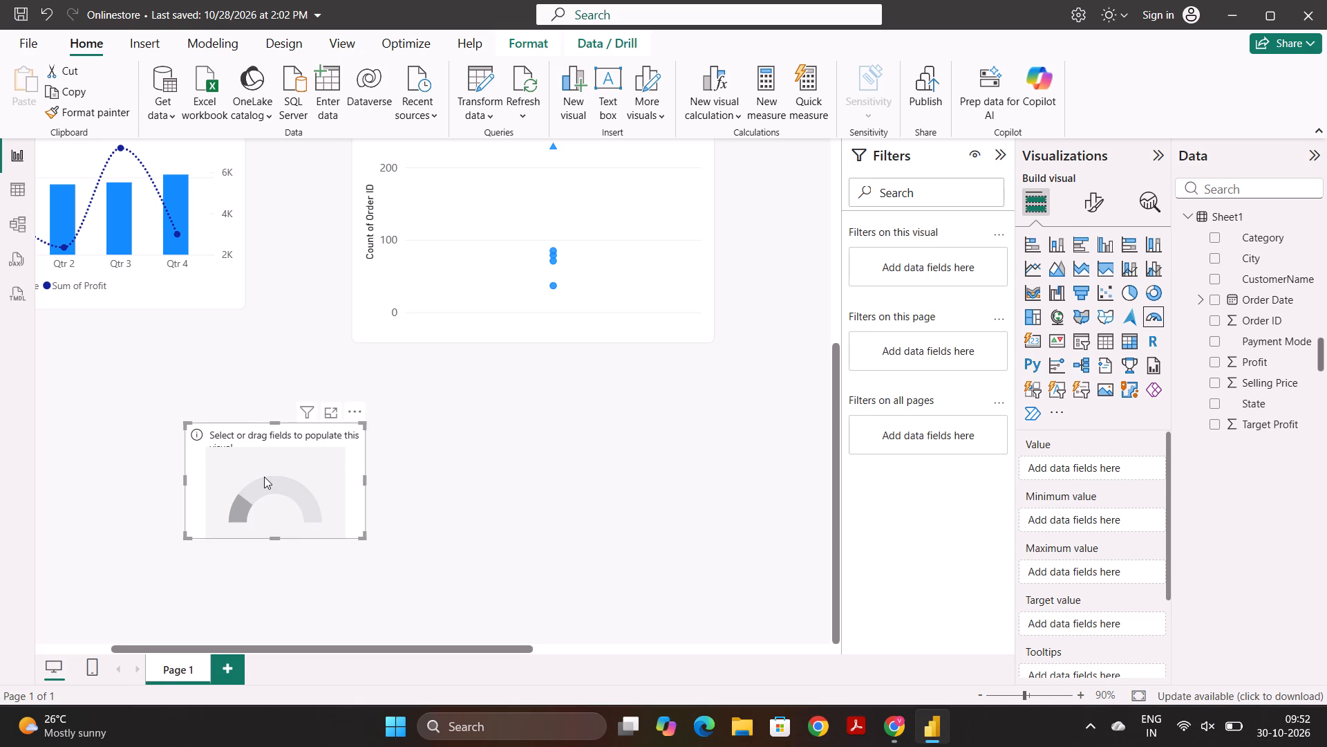
left_click_drag(258, 475, 386, 472)
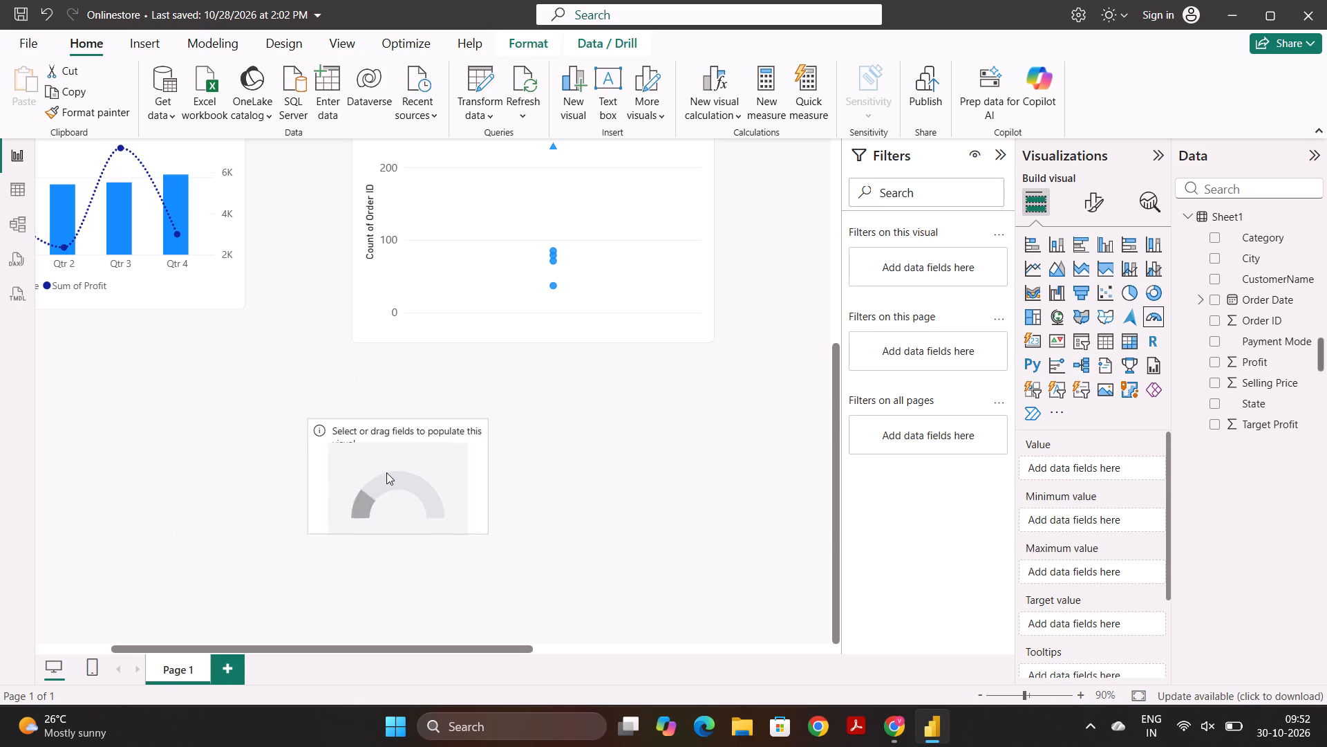
left_click_drag(386, 472, 389, 474)
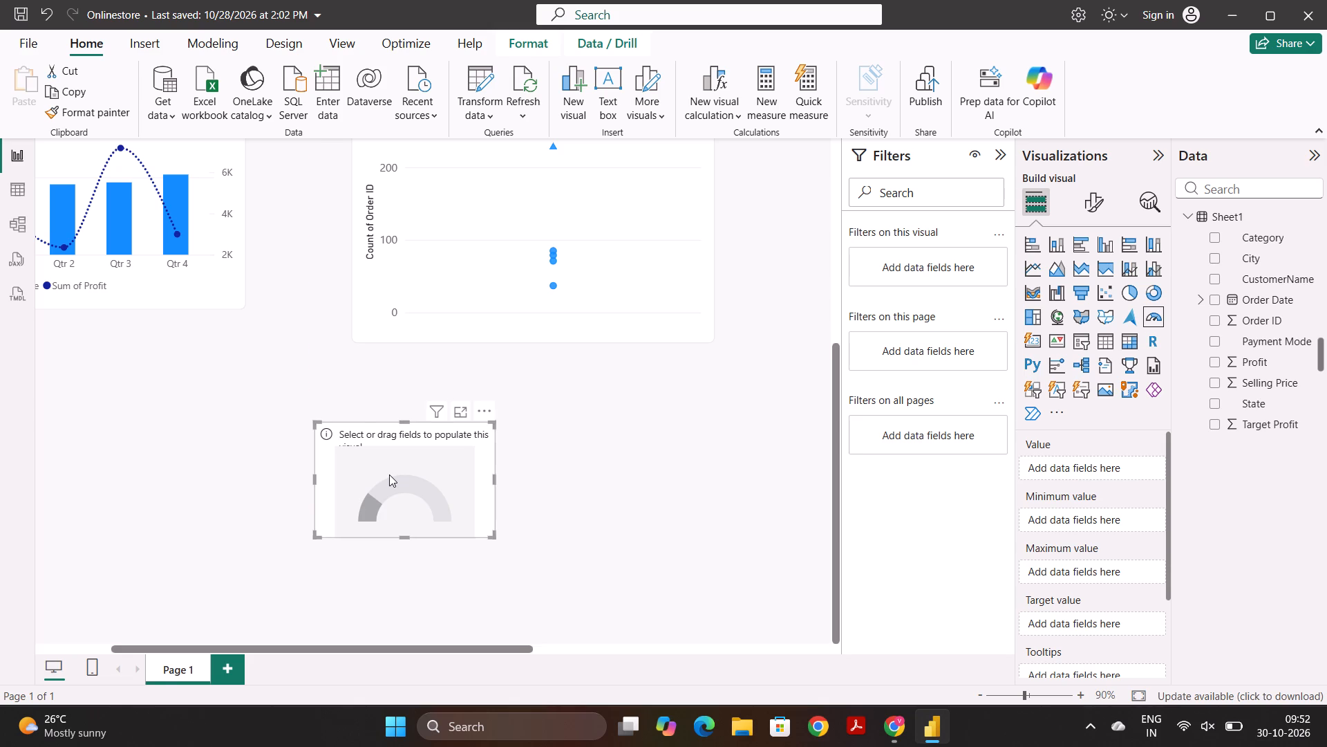
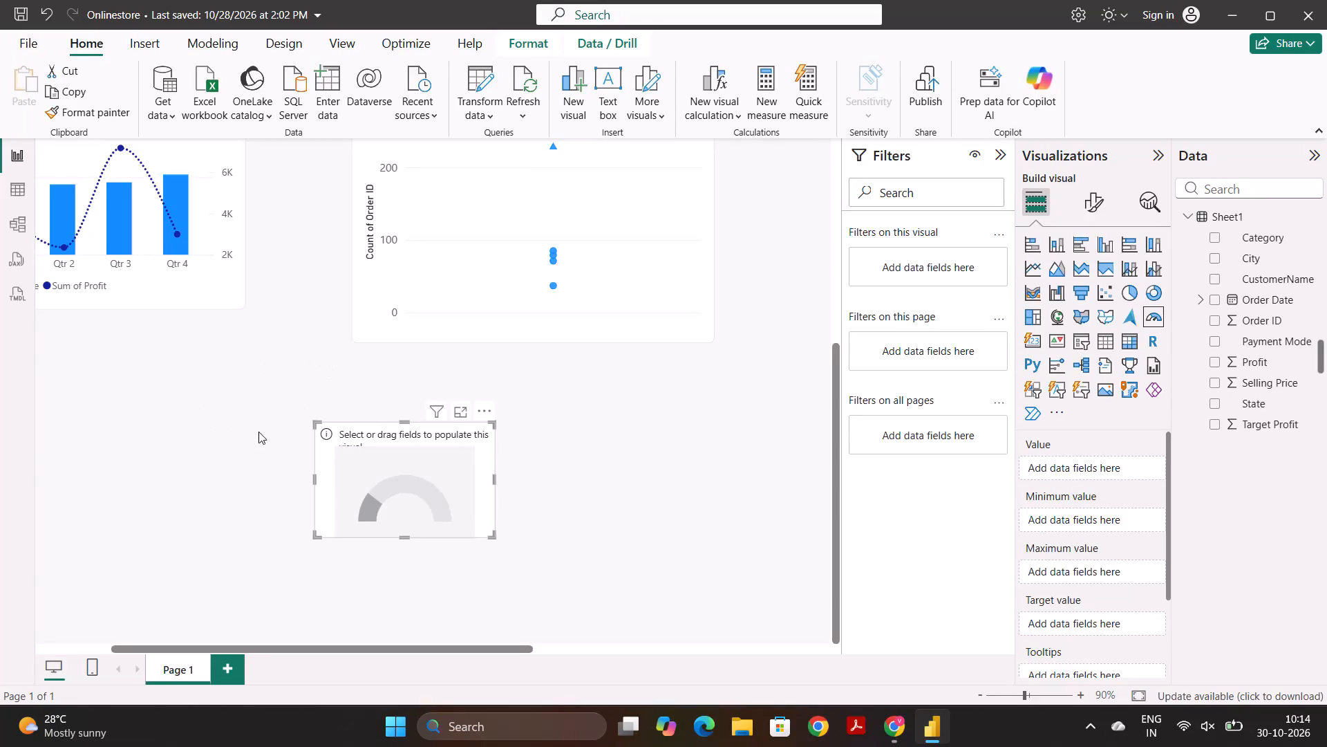
Move the empty gauge into the open space directly beneath the Selling Price and Profit combo chart.
scroll(477, 452, "right", 3)
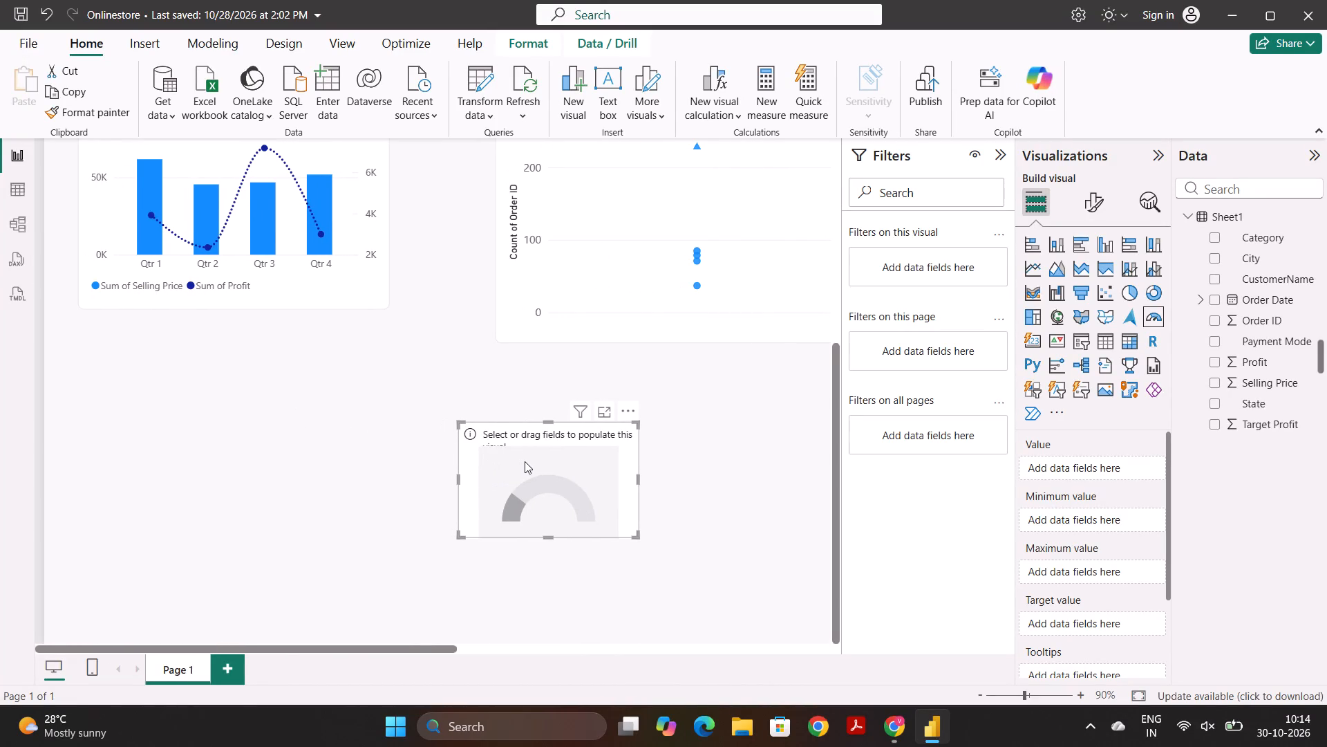
left_click_drag(598, 499, 471, 501)
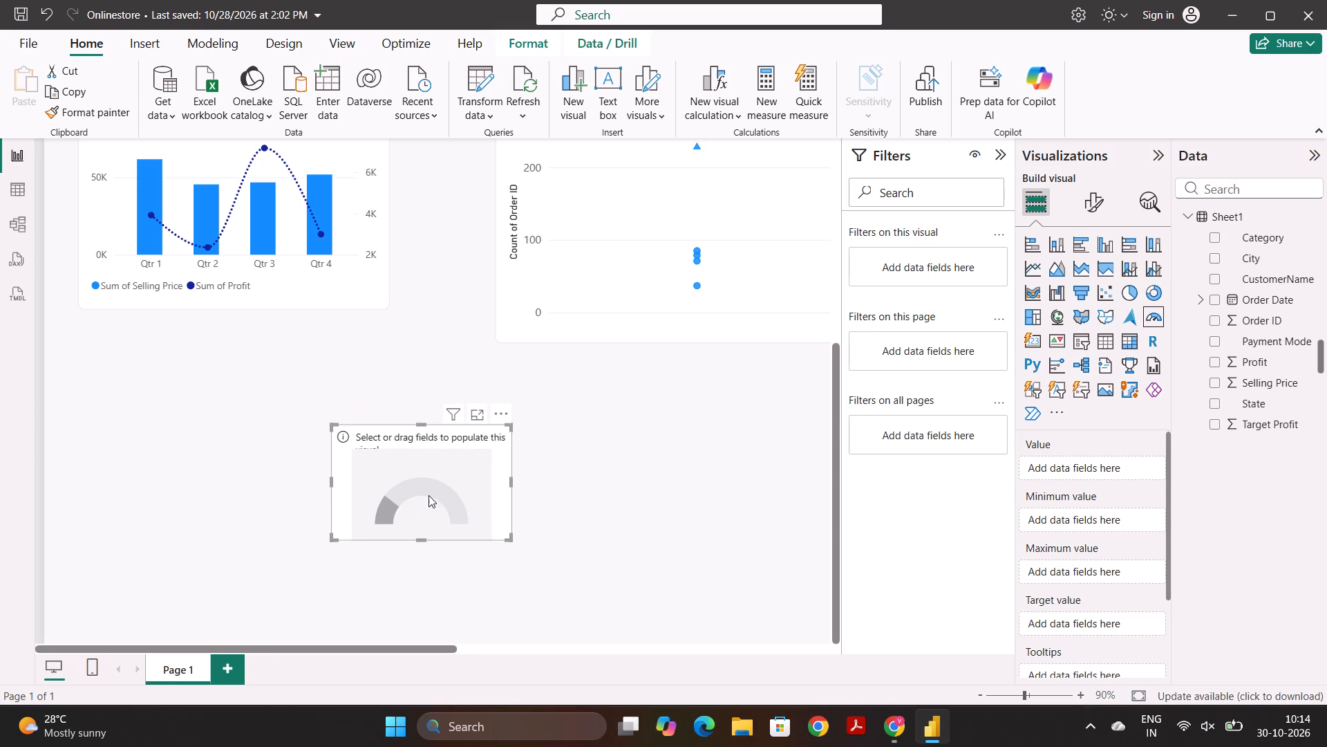
left_click_drag(429, 495, 204, 468)
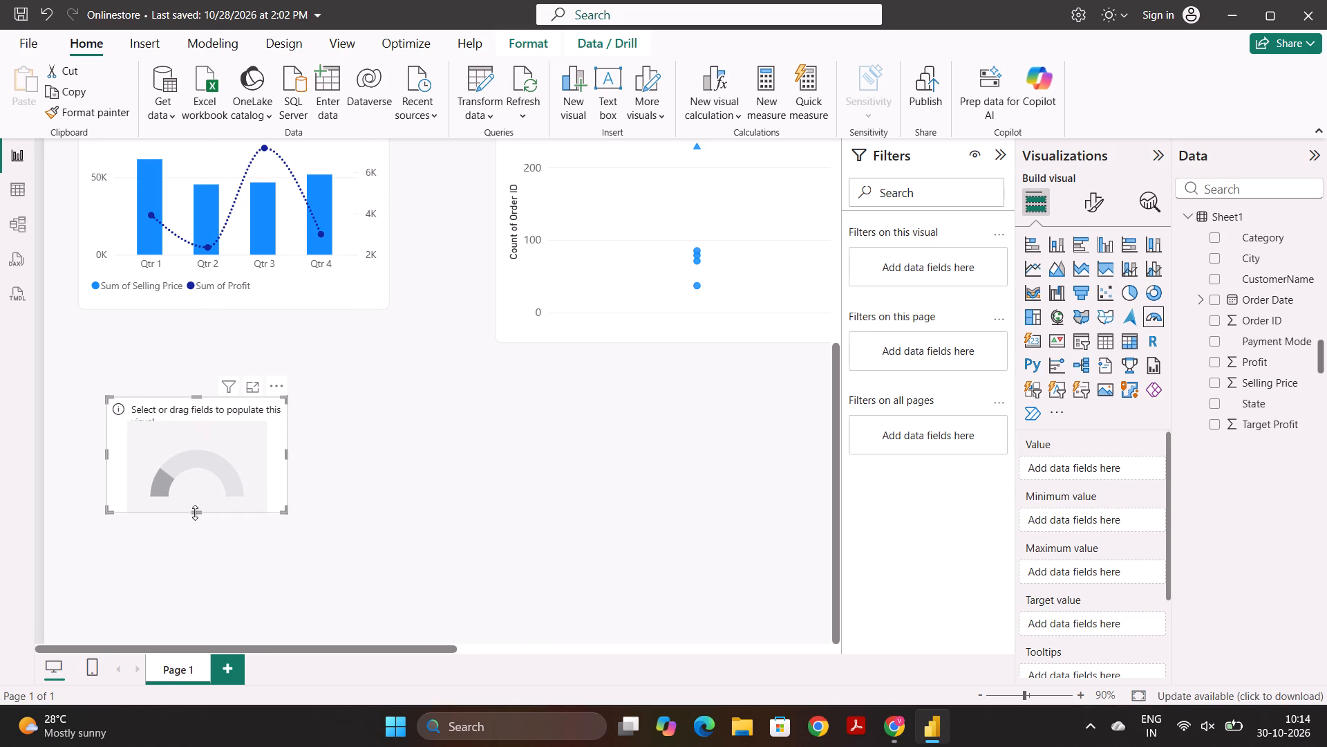
Enlarge the empty gauge in height and width until it is about as wide as the combo chart above it.
left_click_drag(195, 513, 214, 565)
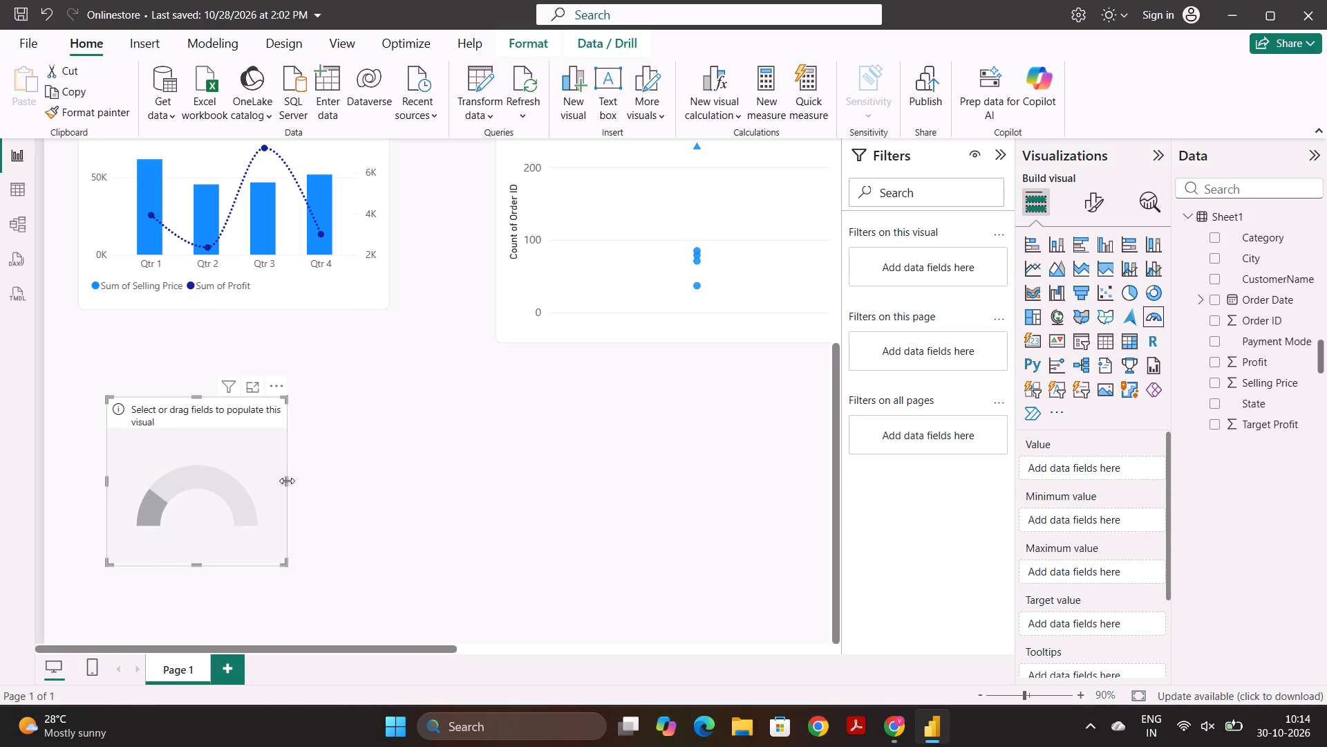
left_click_drag(287, 481, 399, 463)
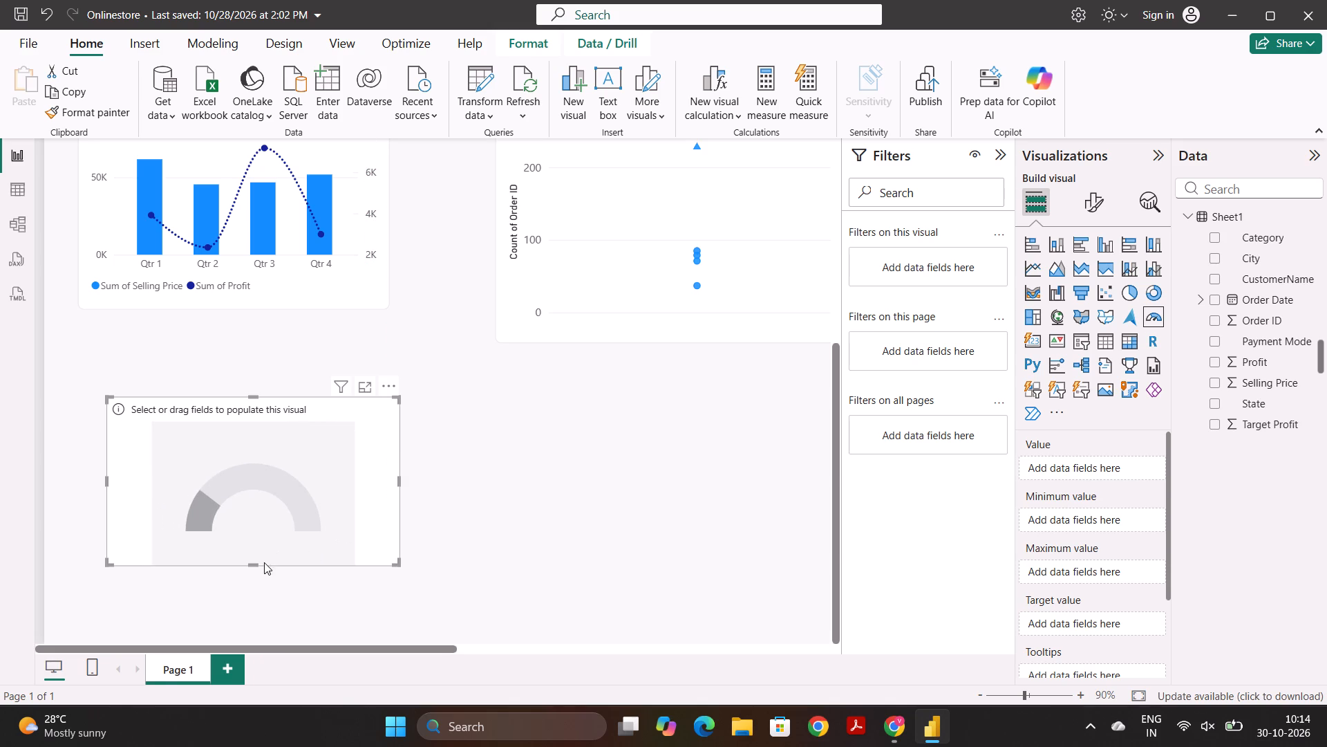
left_click_drag(254, 563, 253, 601)
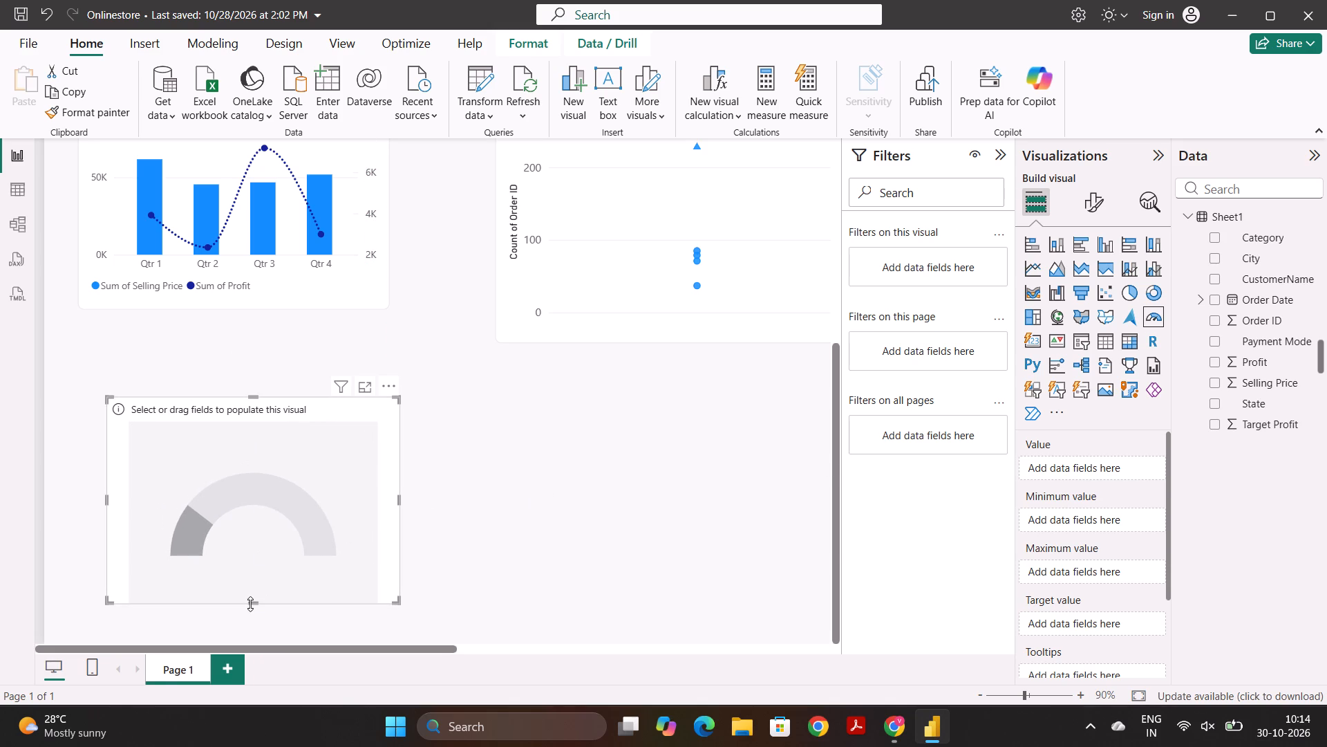
left_click_drag(250, 602, 250, 610)
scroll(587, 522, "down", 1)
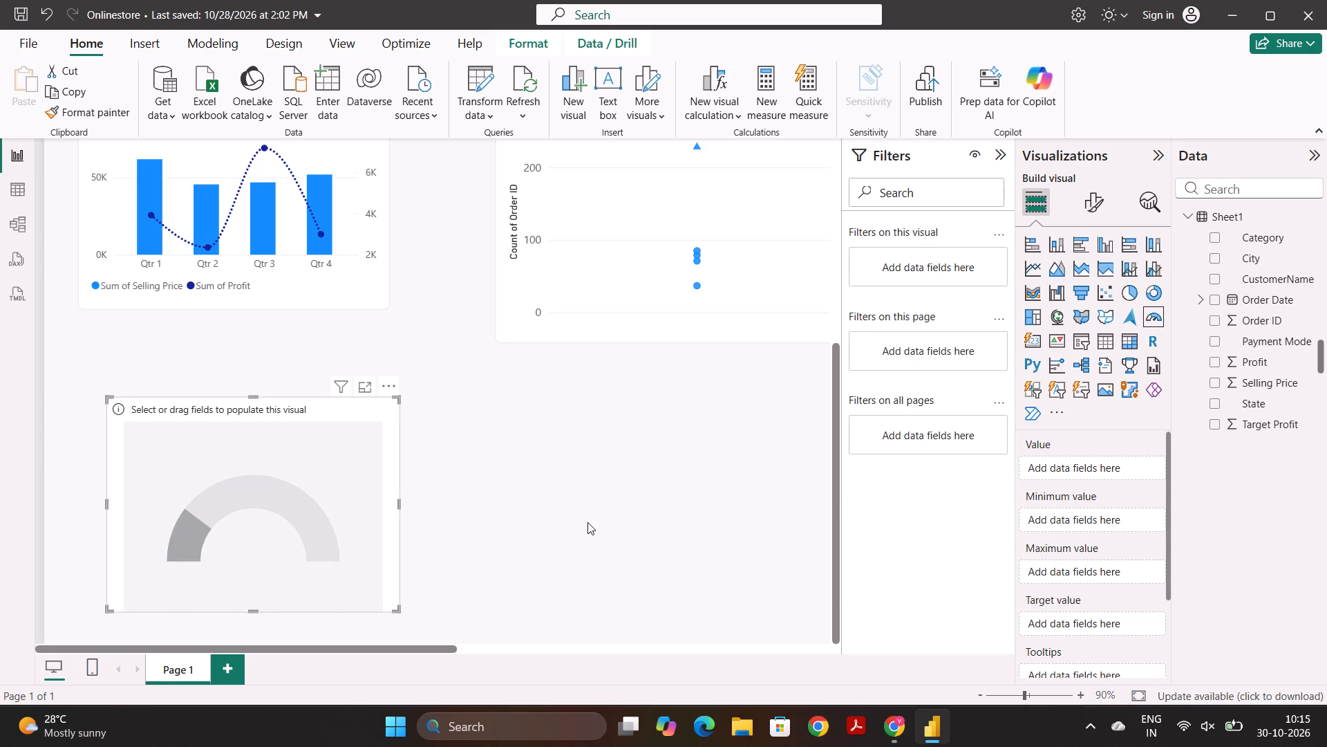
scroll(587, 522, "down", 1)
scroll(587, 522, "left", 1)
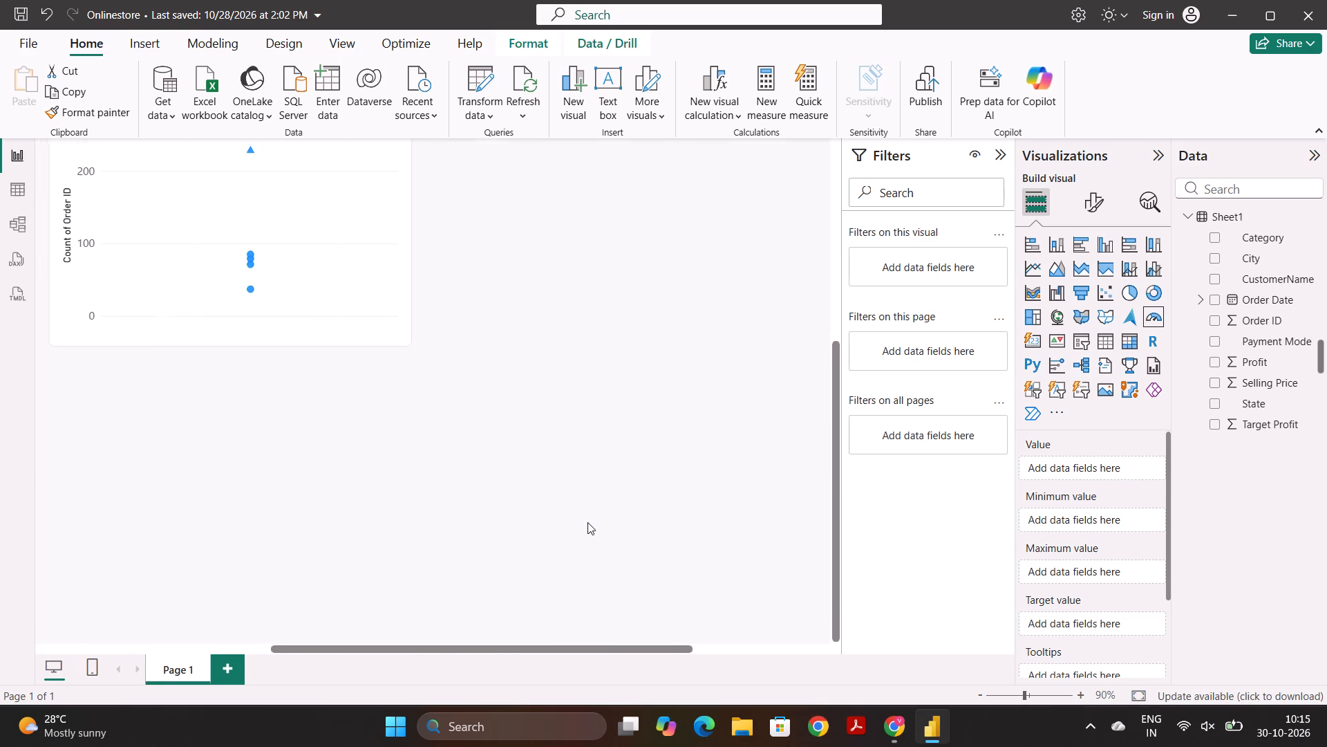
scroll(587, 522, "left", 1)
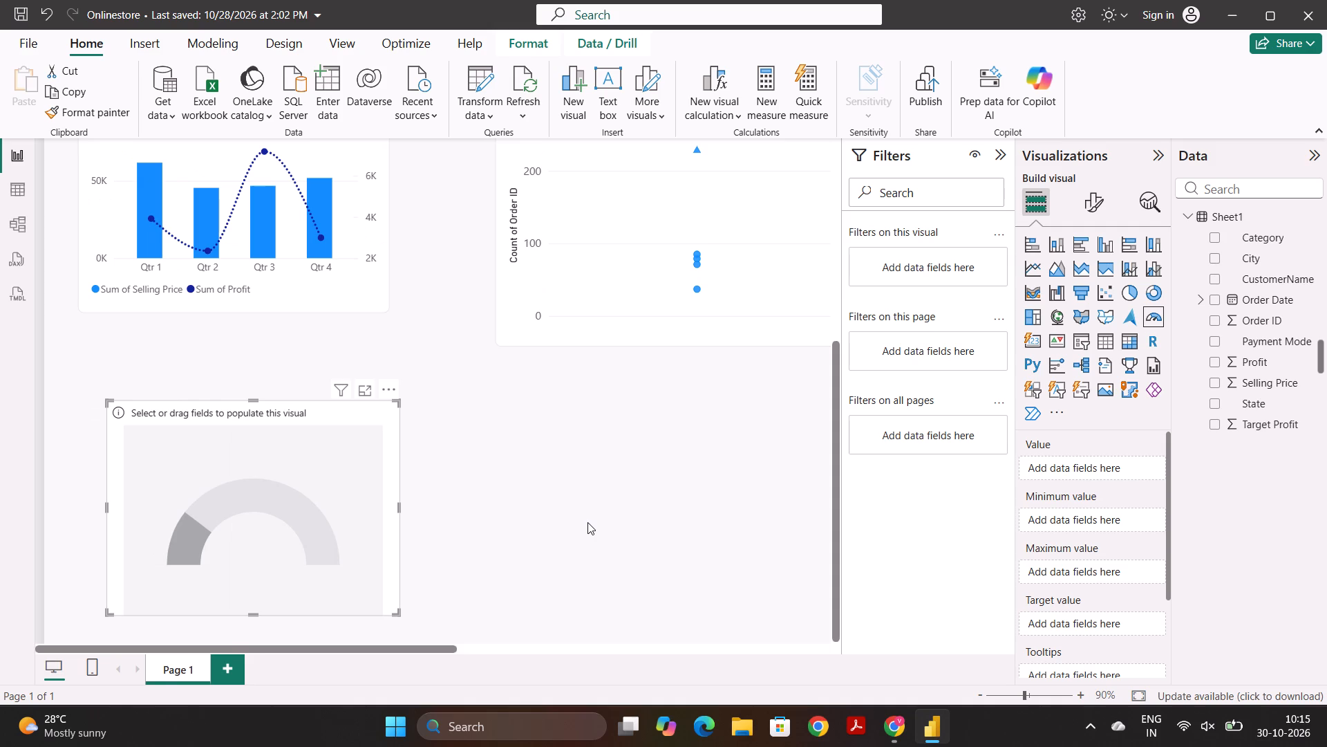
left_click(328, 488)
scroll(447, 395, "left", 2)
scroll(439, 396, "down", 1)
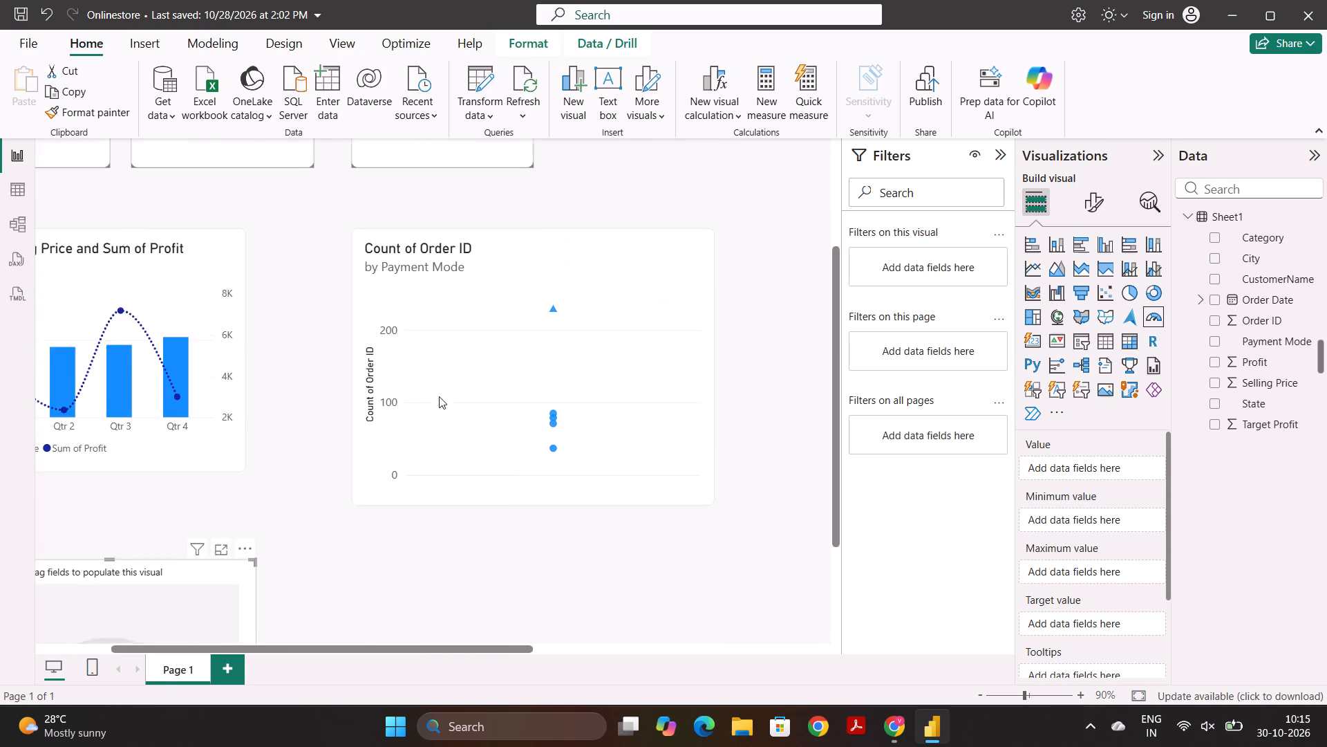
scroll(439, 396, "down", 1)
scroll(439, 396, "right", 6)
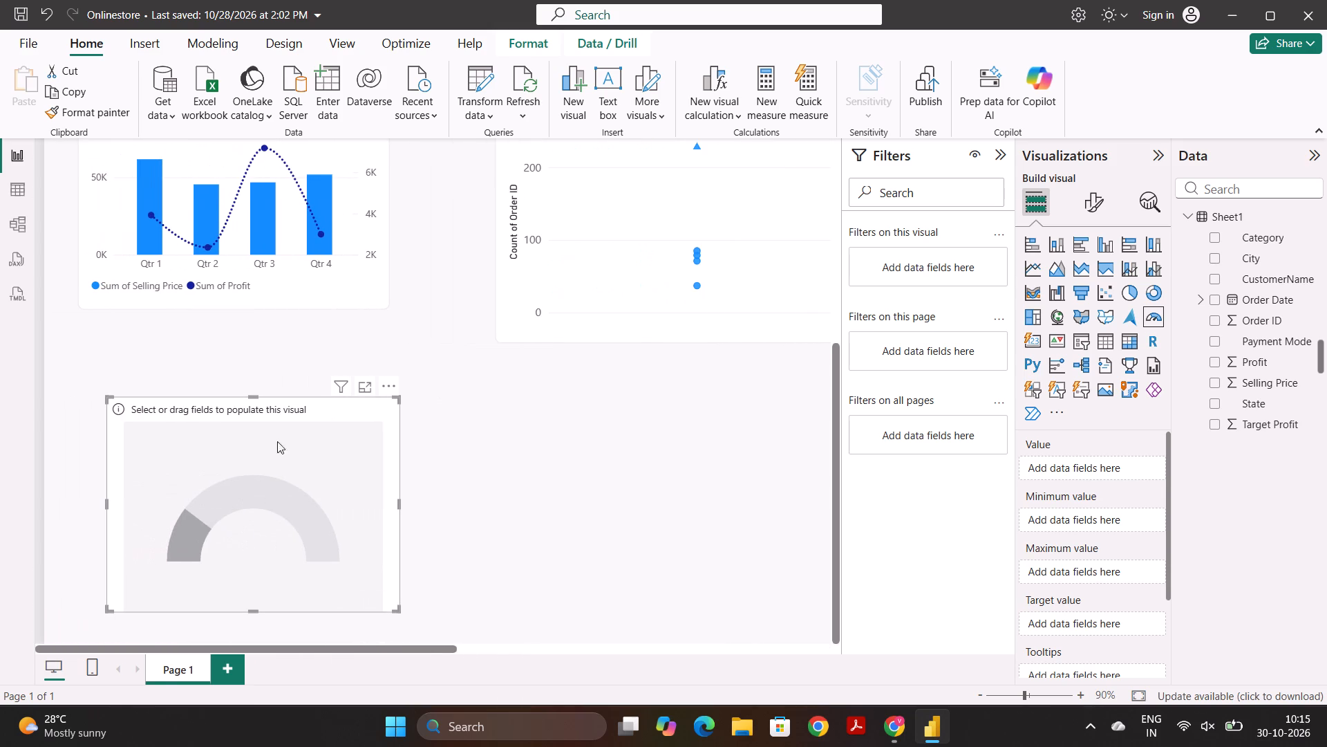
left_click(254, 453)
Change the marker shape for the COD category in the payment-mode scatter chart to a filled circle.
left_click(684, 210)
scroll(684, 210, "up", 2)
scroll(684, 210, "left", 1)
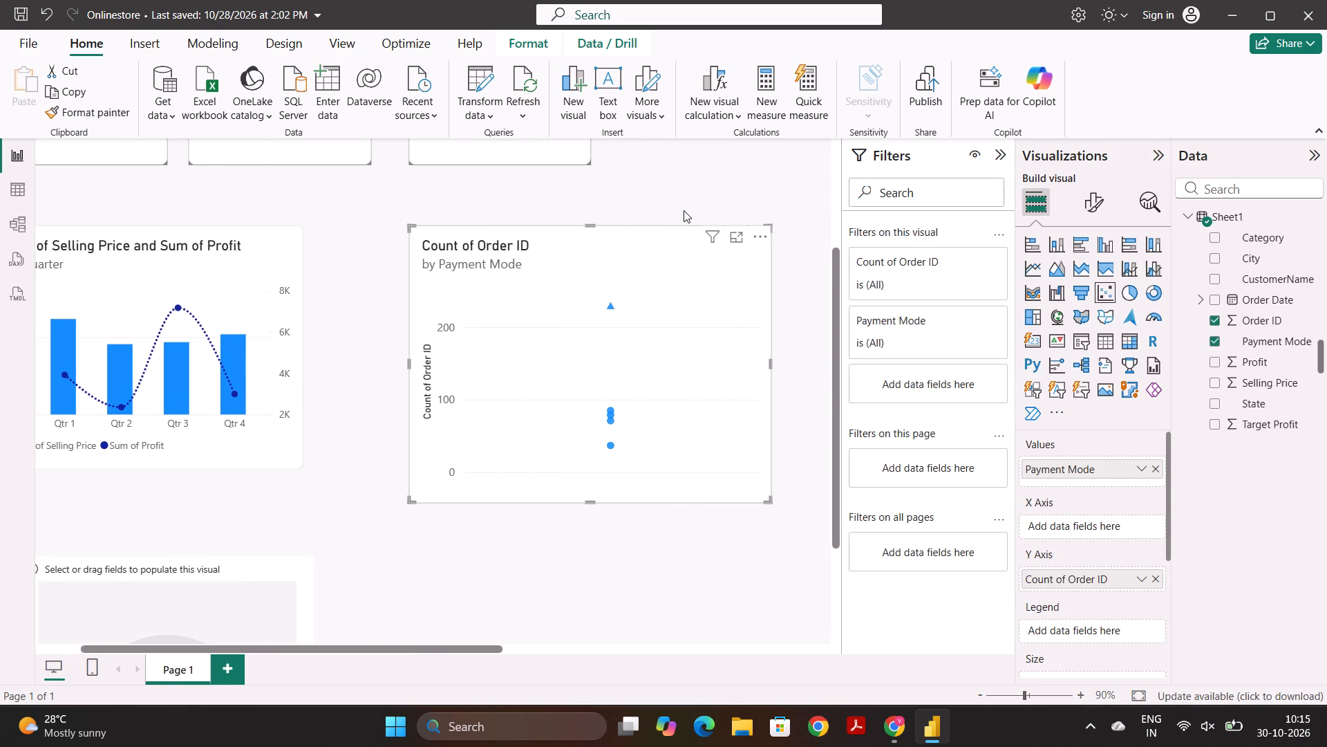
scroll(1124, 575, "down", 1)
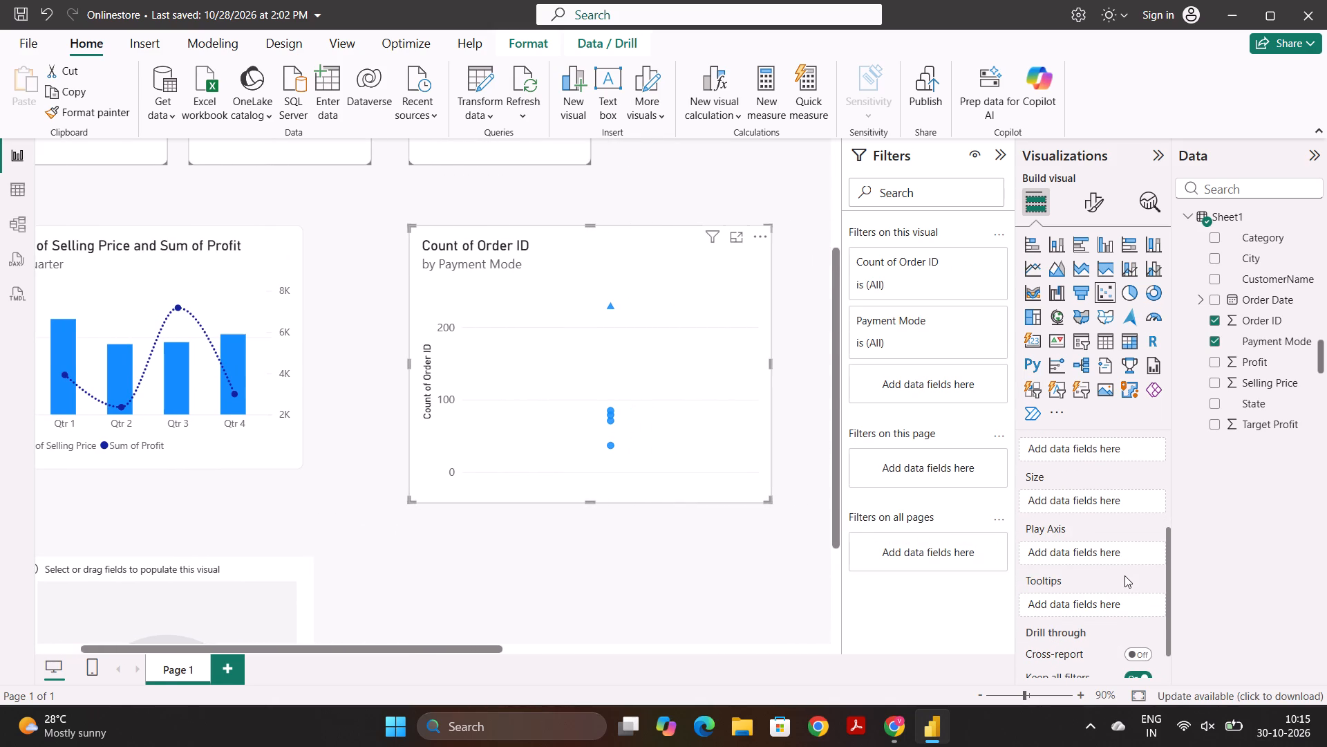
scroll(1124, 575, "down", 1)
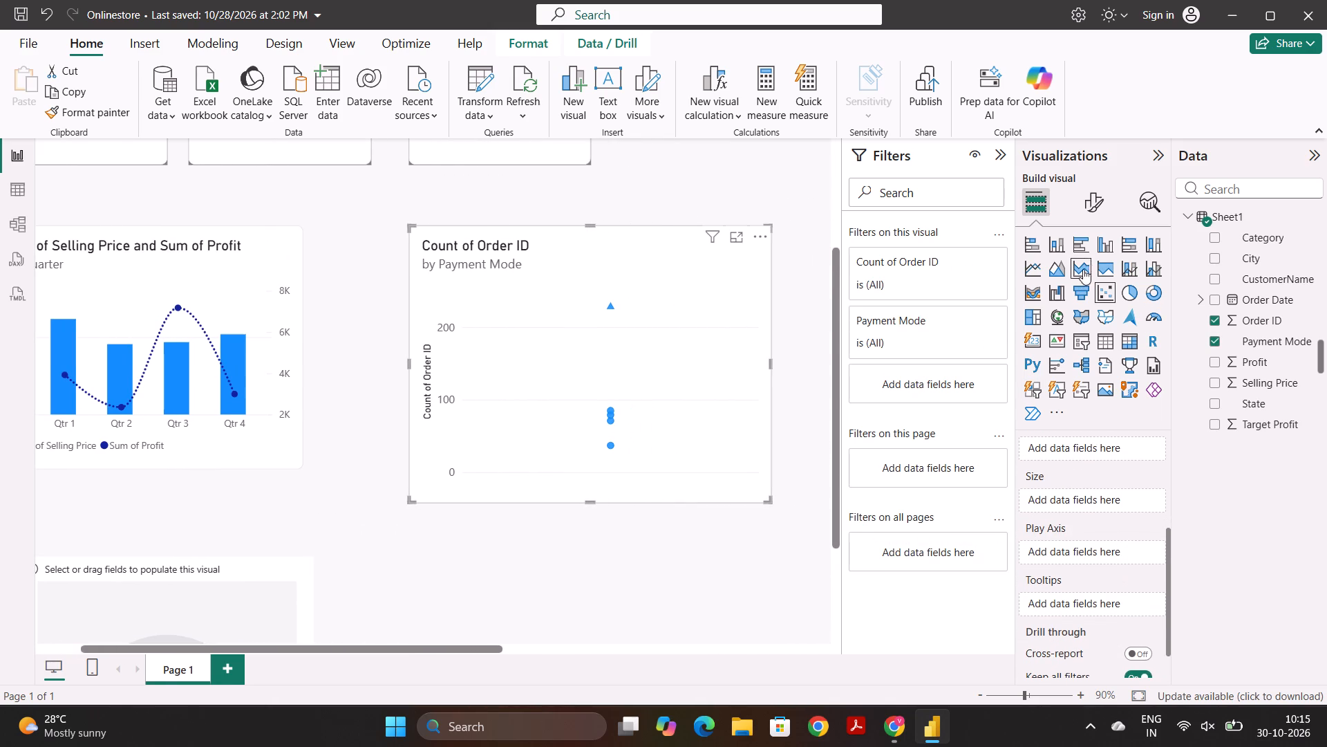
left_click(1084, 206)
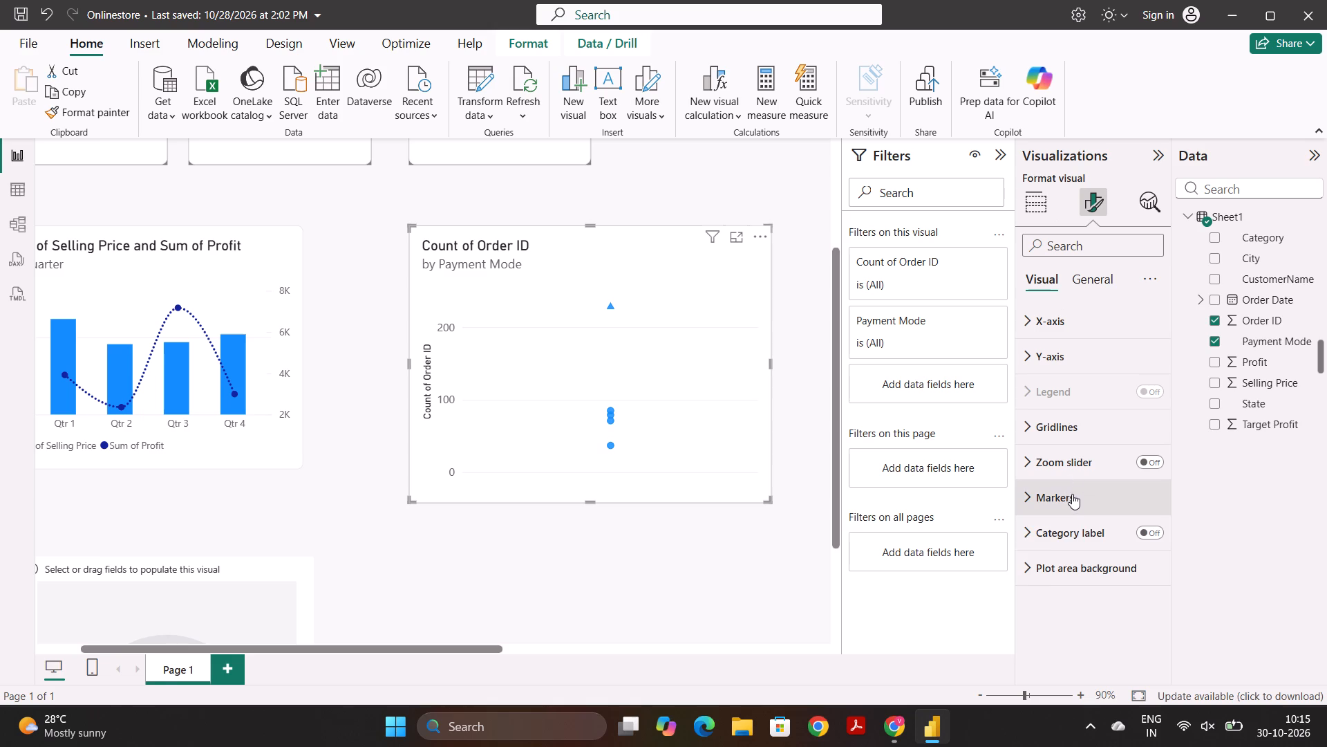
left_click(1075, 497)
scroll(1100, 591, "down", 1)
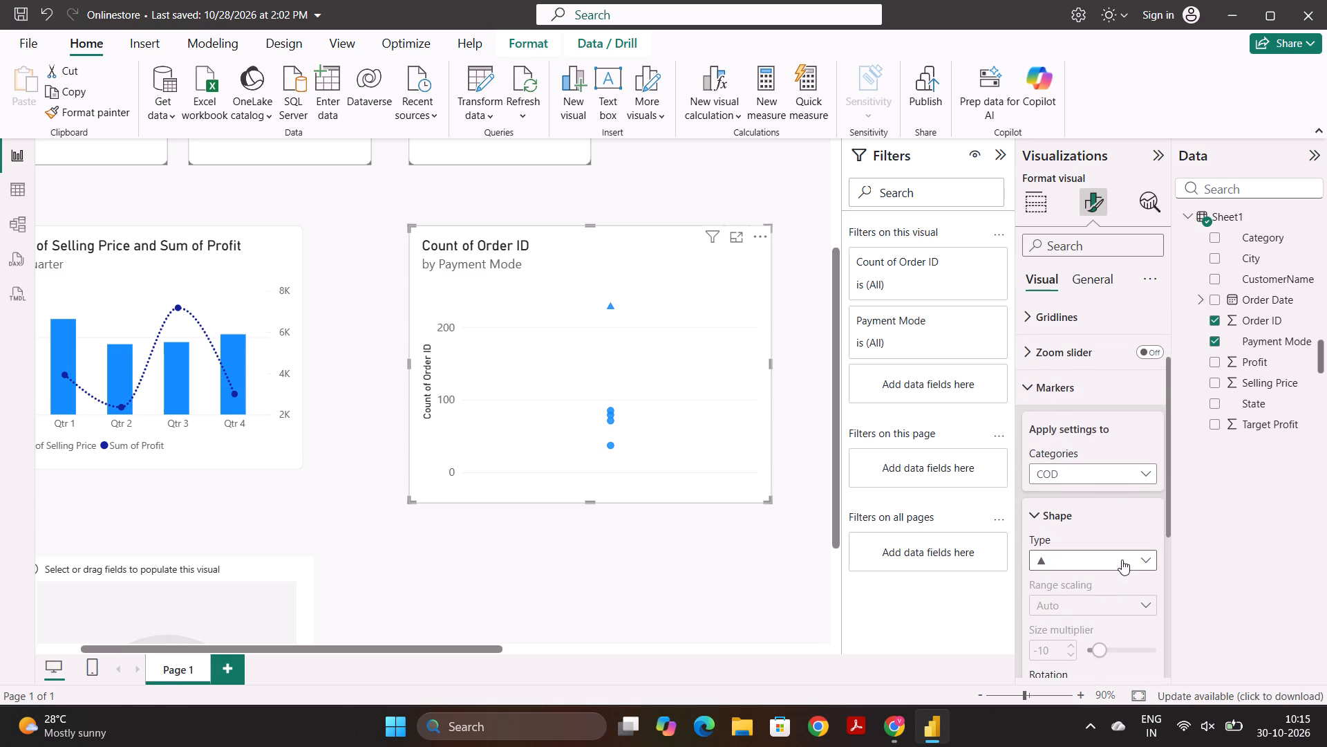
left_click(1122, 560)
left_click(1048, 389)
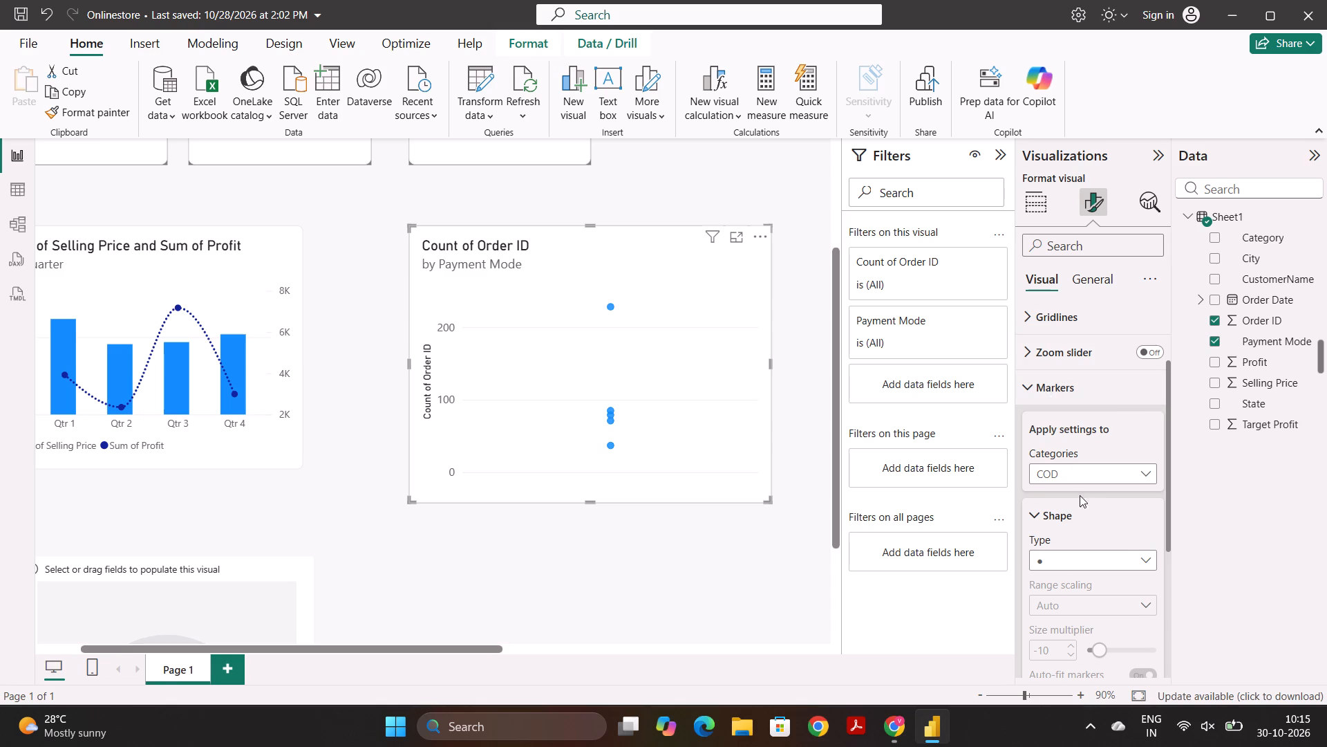
Set the COD category's marker shape in the scatter chart to Filled triangle.
left_click(1128, 553)
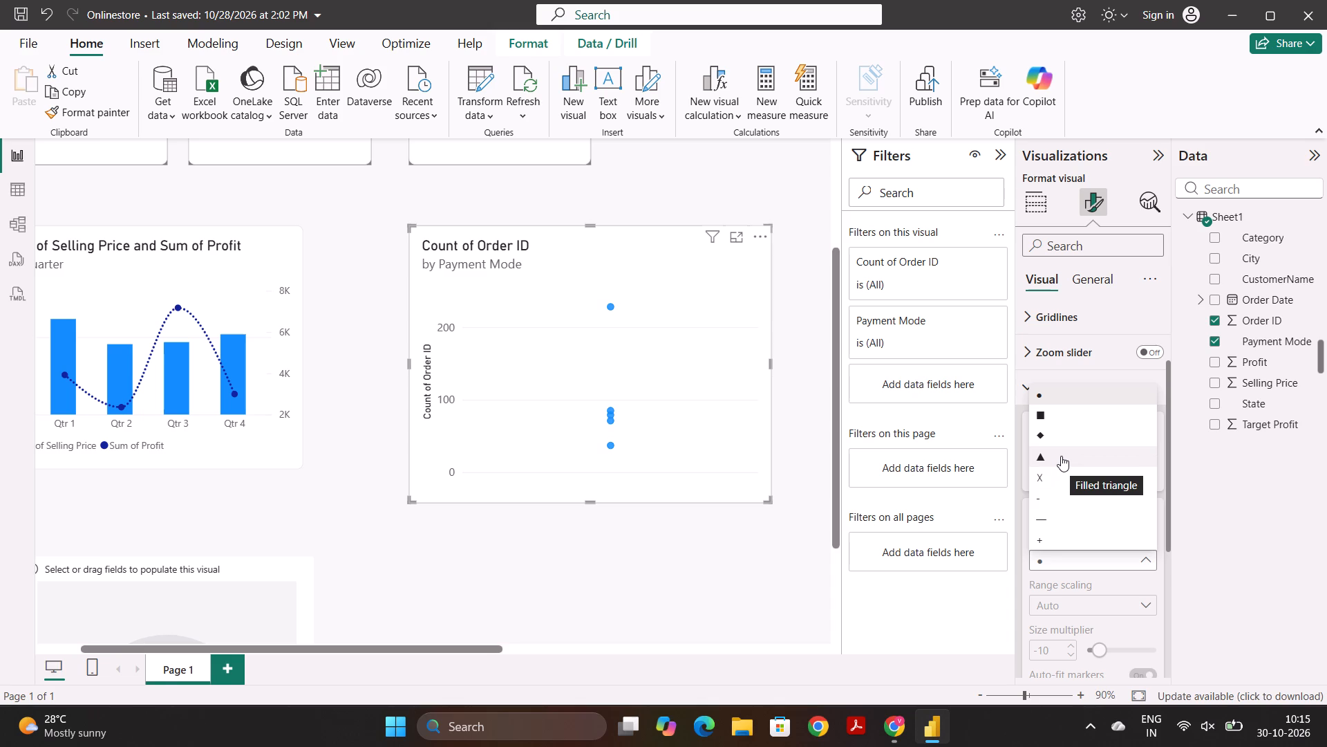
left_click(1061, 456)
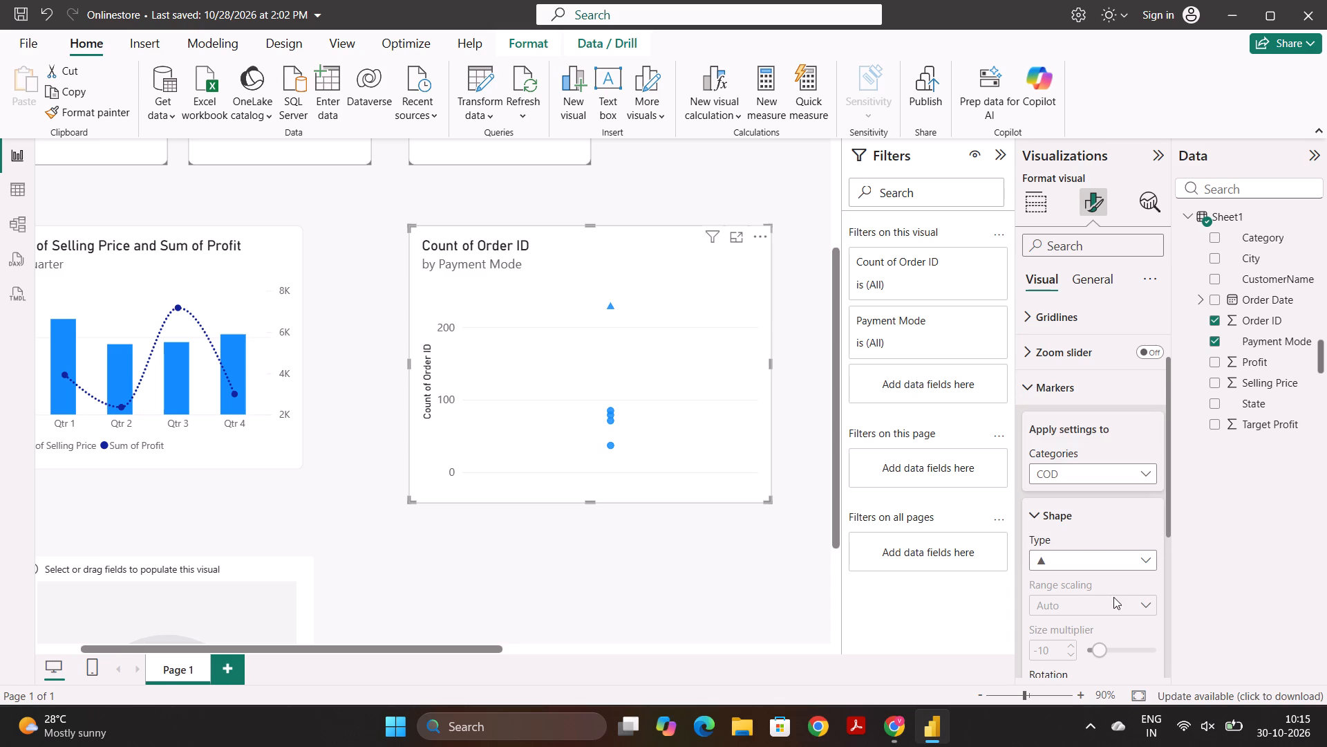
Open the marker shape choices for the scatter chart's COD category.
left_click(1110, 558)
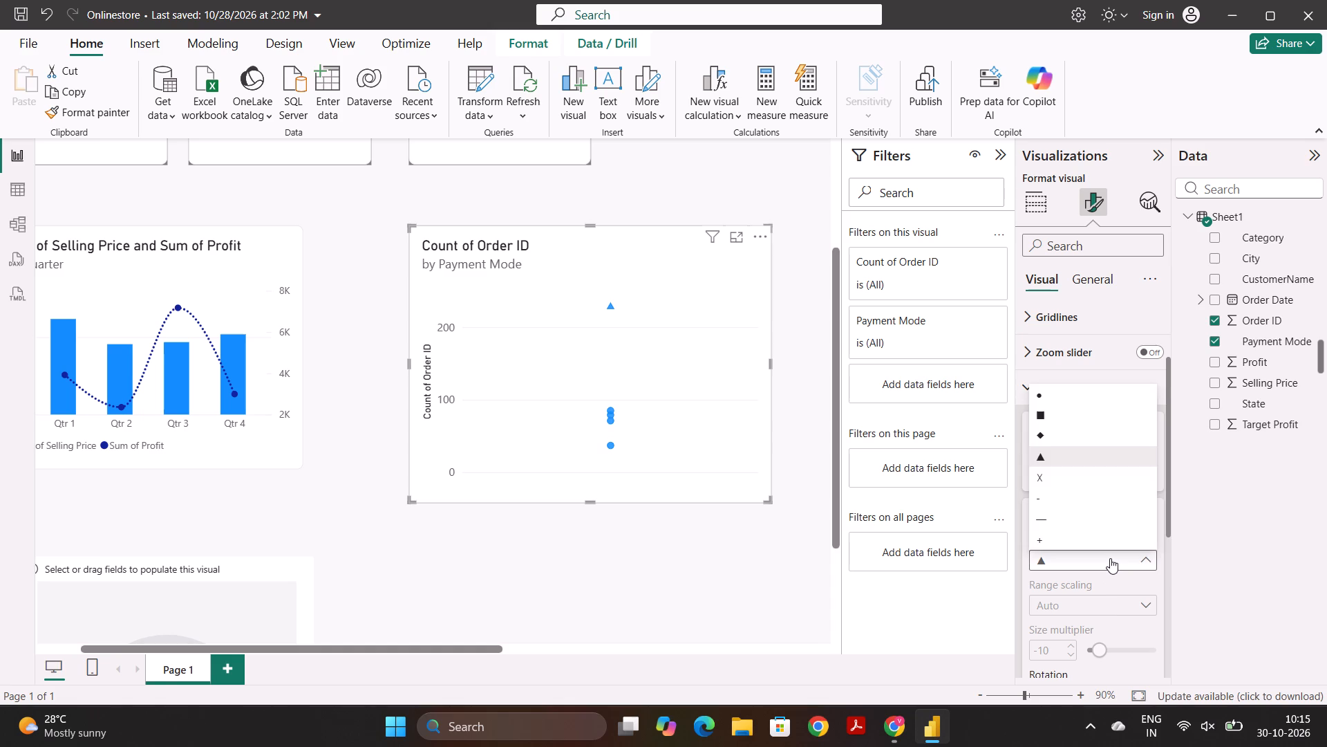
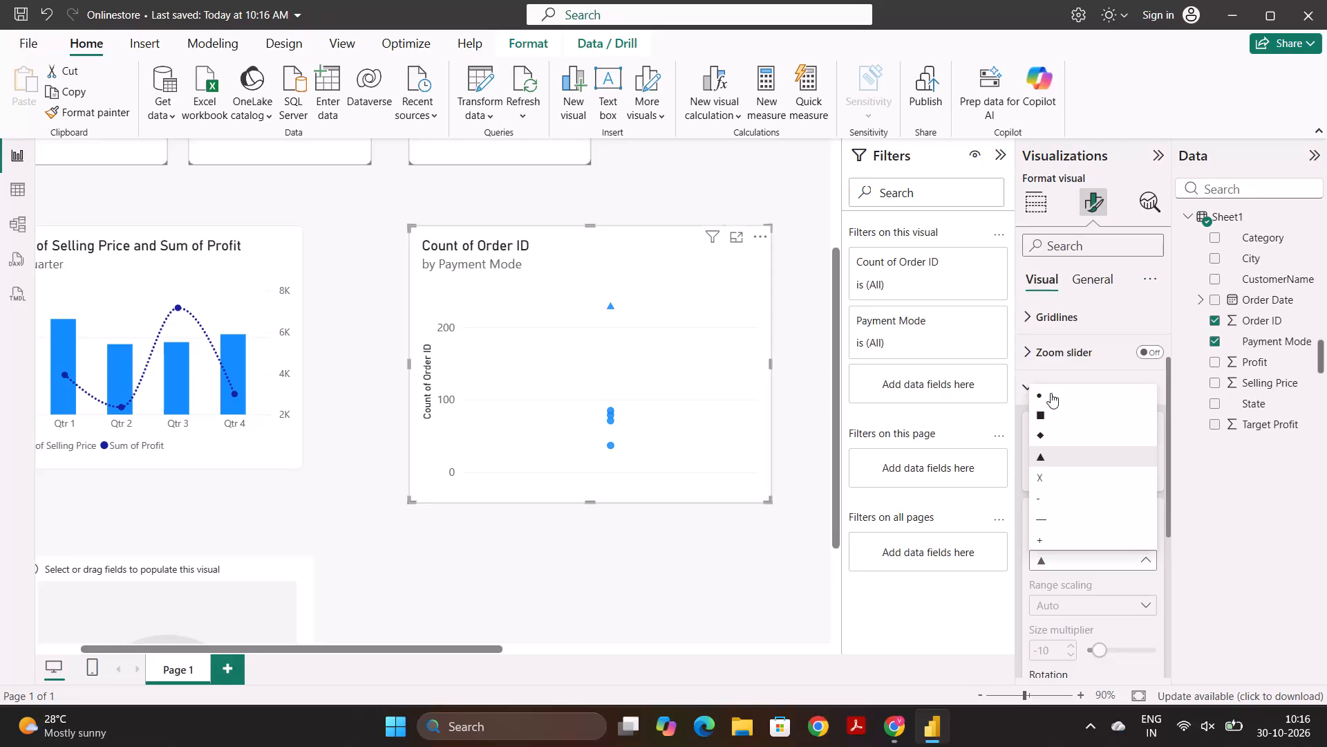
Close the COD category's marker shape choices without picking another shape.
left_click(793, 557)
Switch to the Python coding practice page in Chrome and examine the grades problem's input description.
left_click(1225, 10)
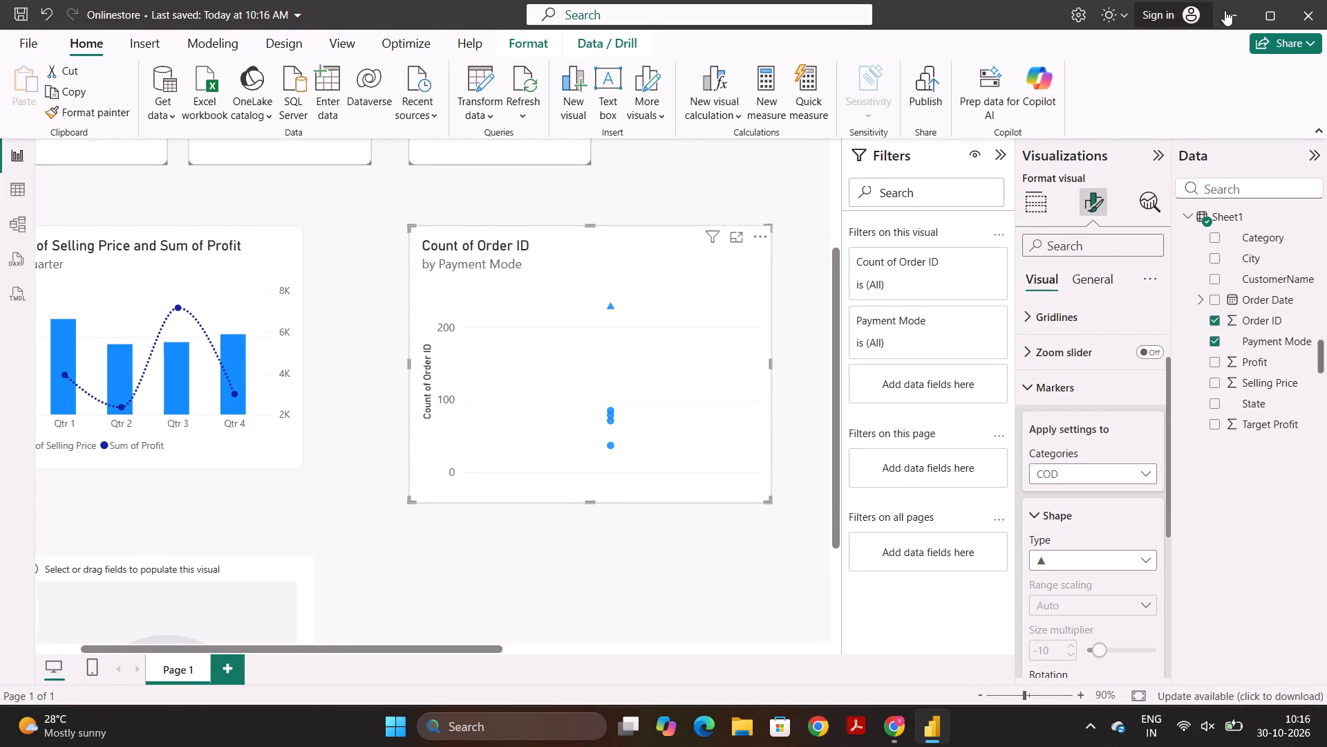
scroll(773, 406, "down", 1)
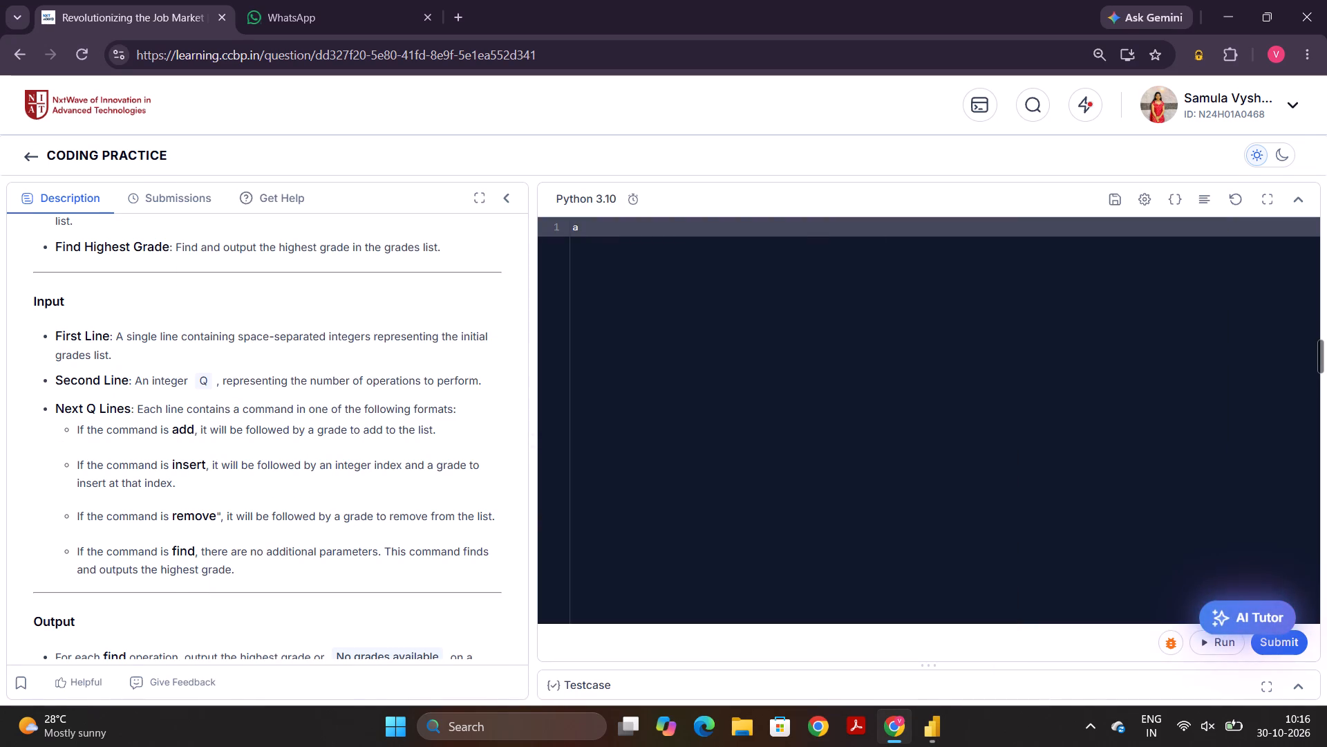